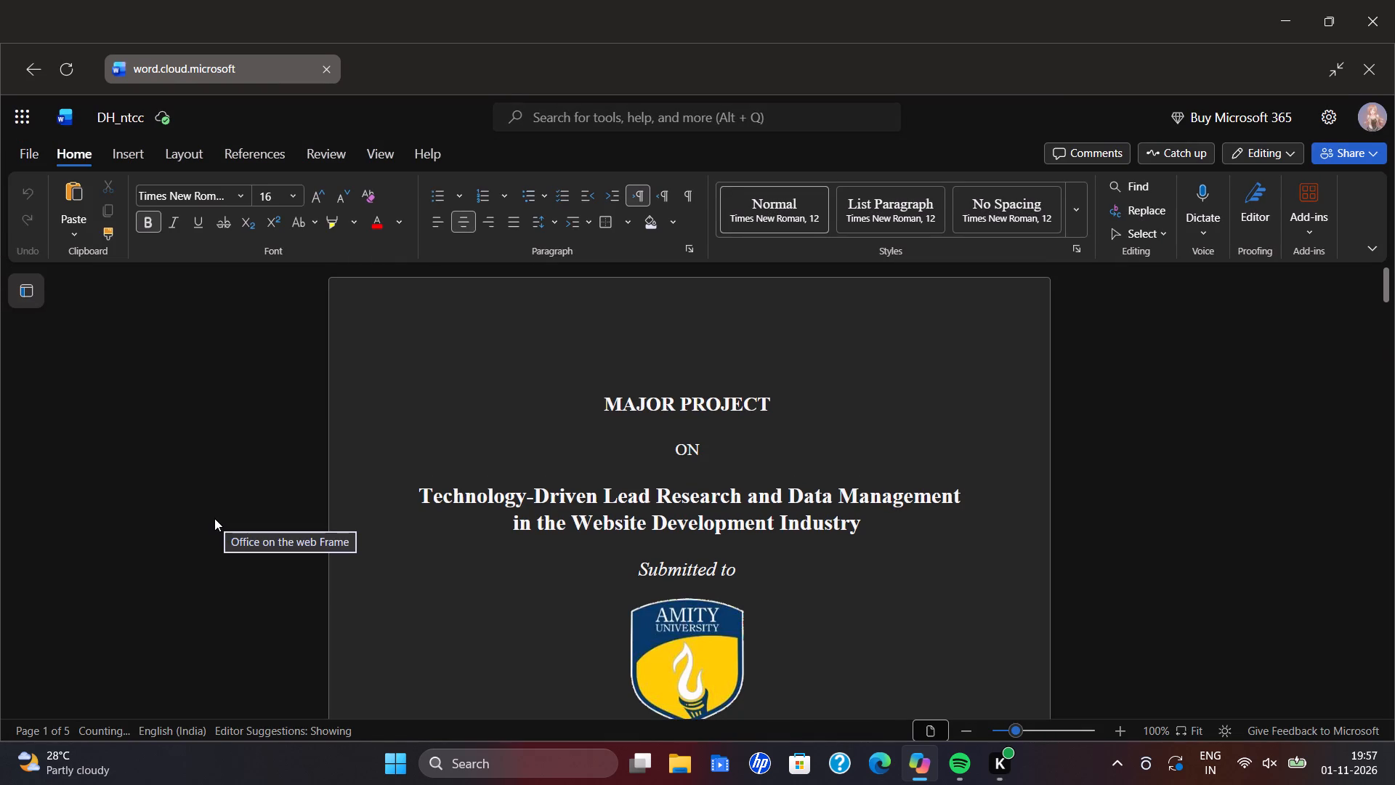
Display the commands available for inserting elements into the DH_ntcc document.
click(119, 156)
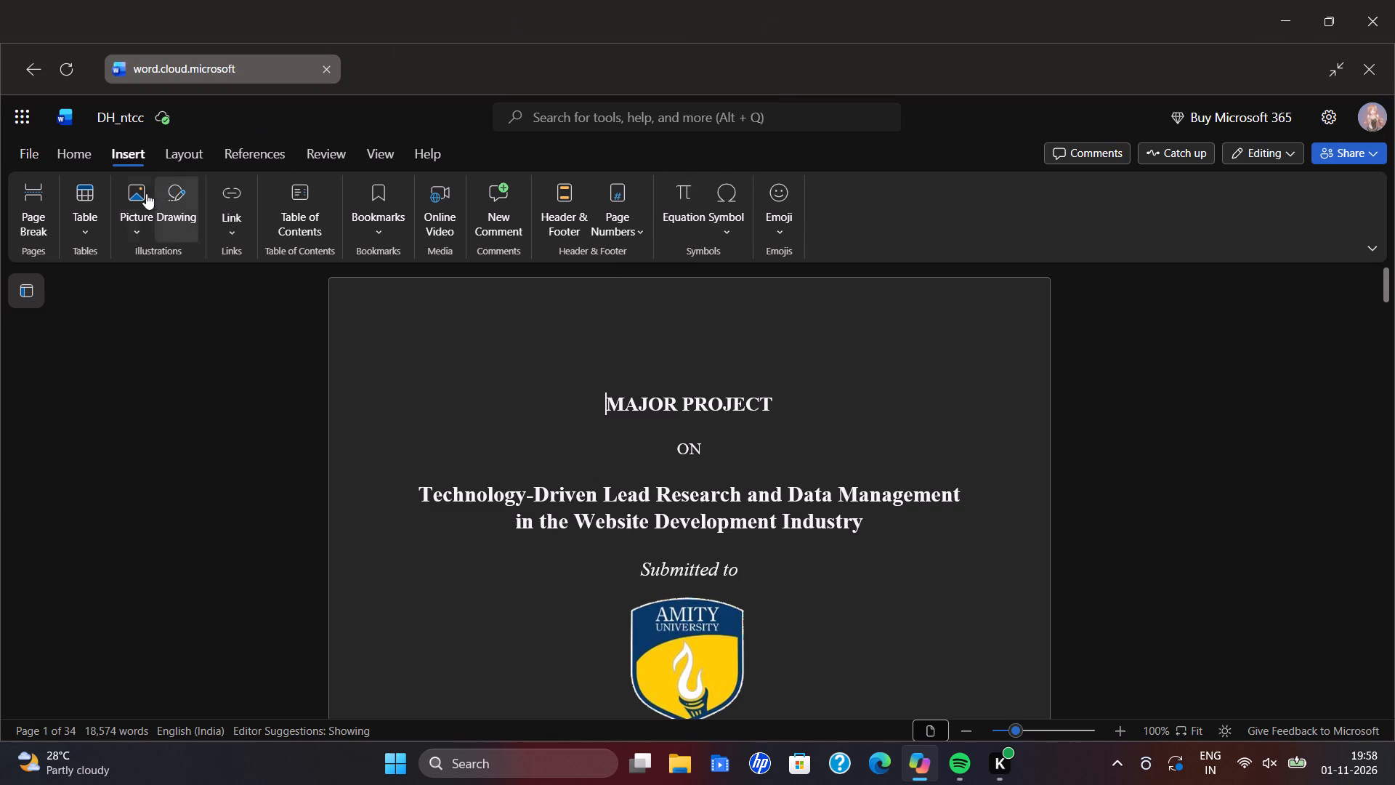
click(124, 153)
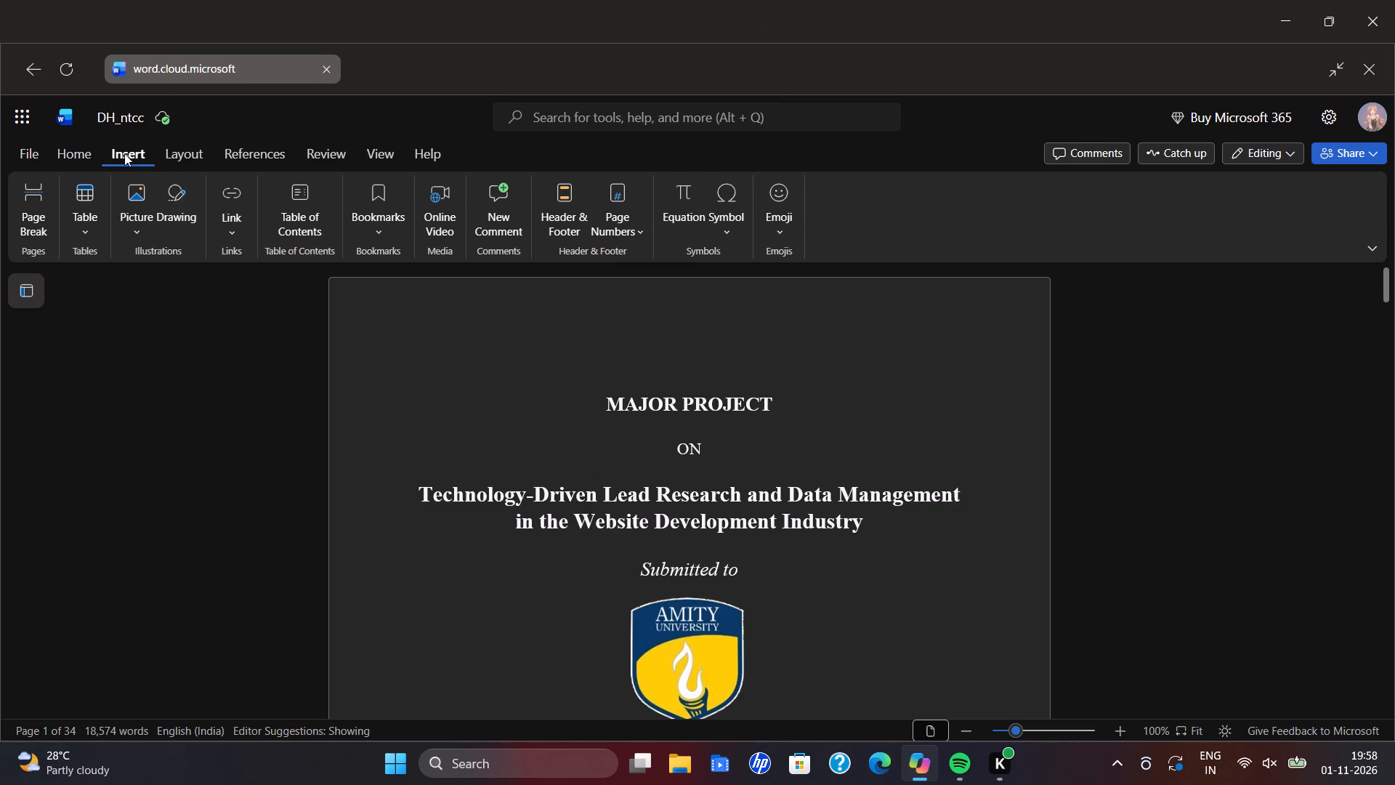
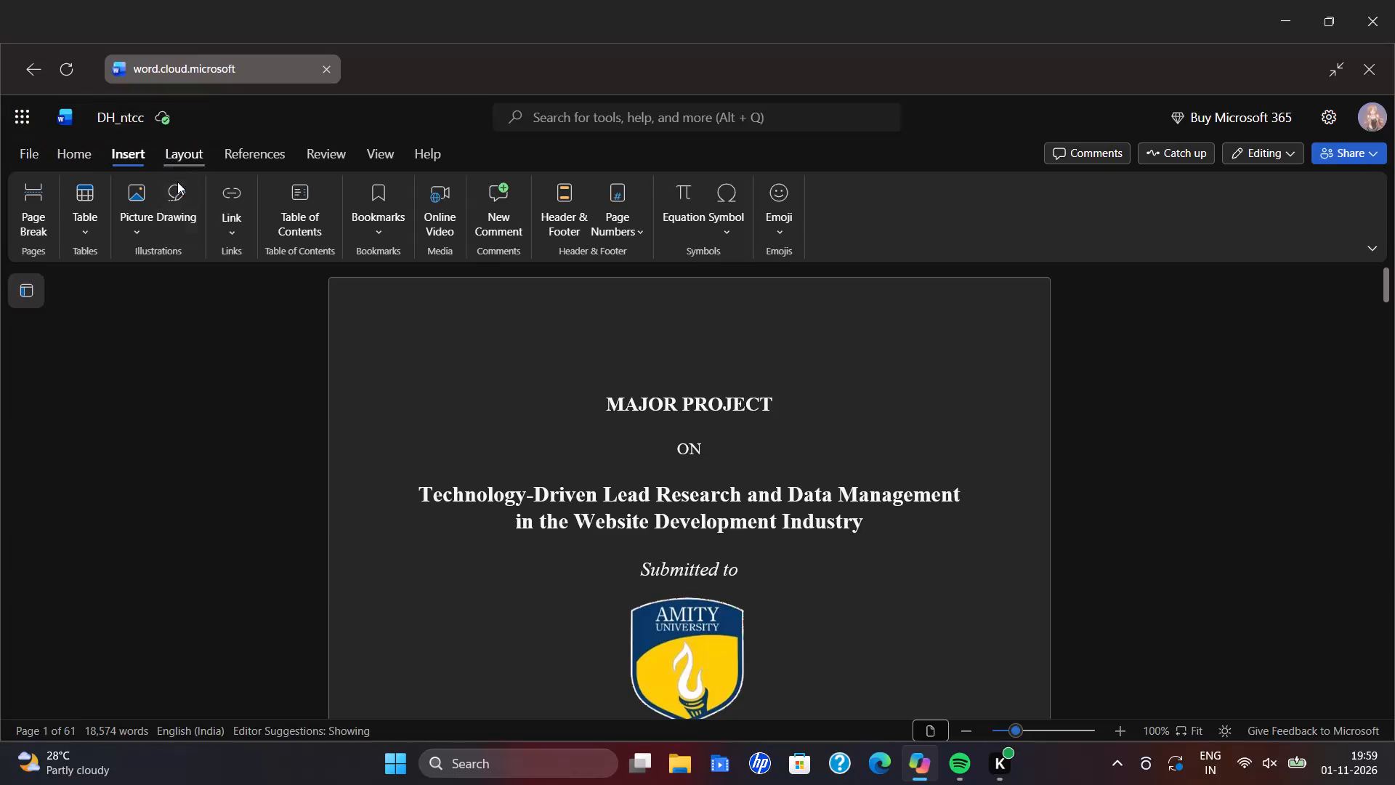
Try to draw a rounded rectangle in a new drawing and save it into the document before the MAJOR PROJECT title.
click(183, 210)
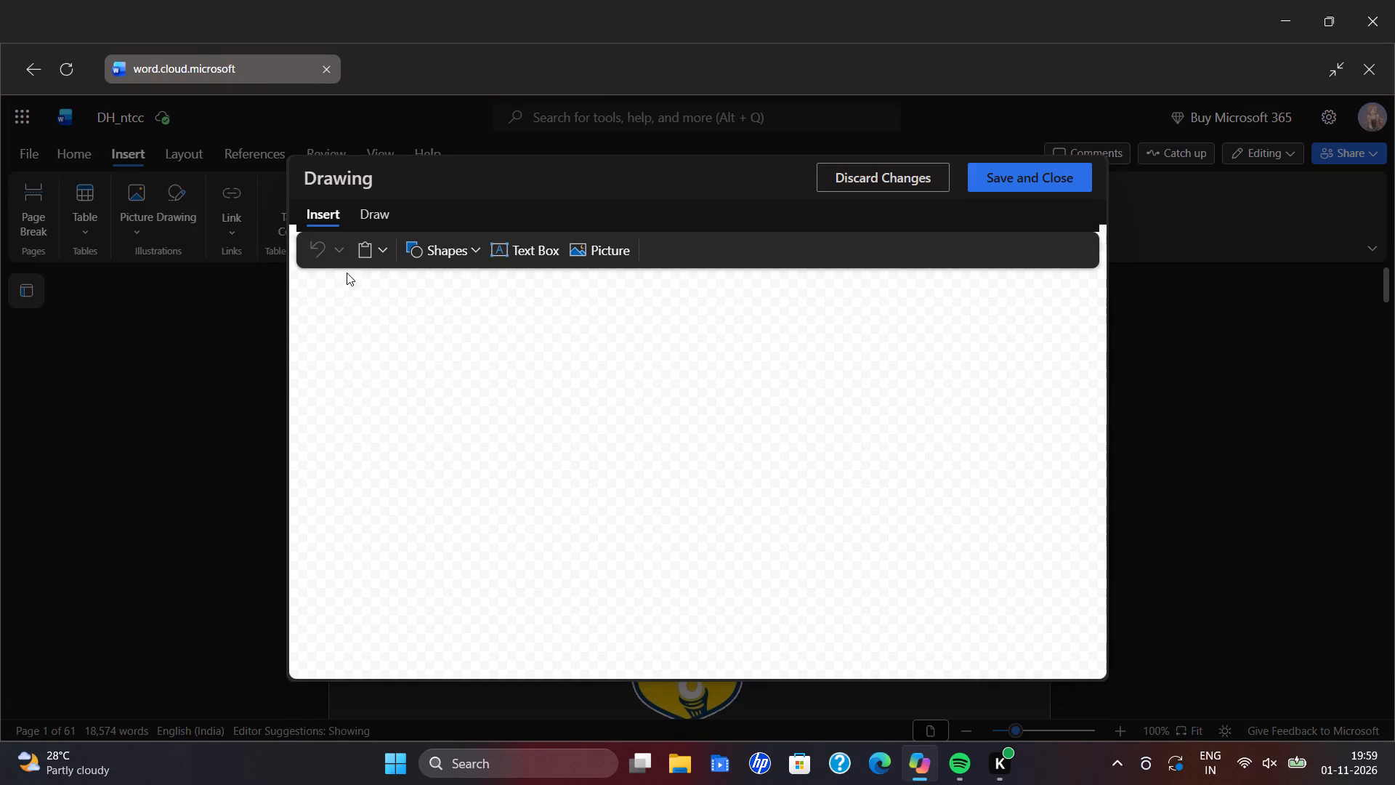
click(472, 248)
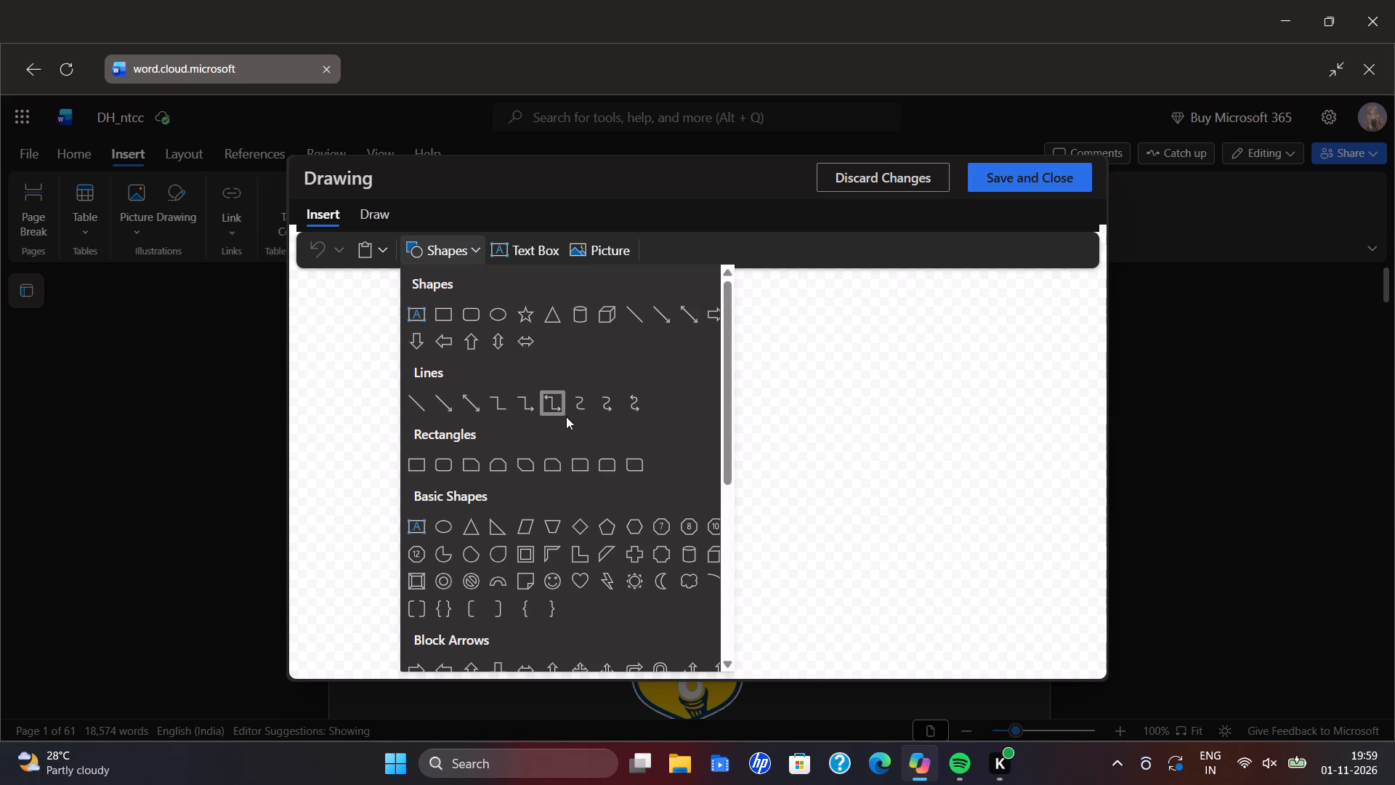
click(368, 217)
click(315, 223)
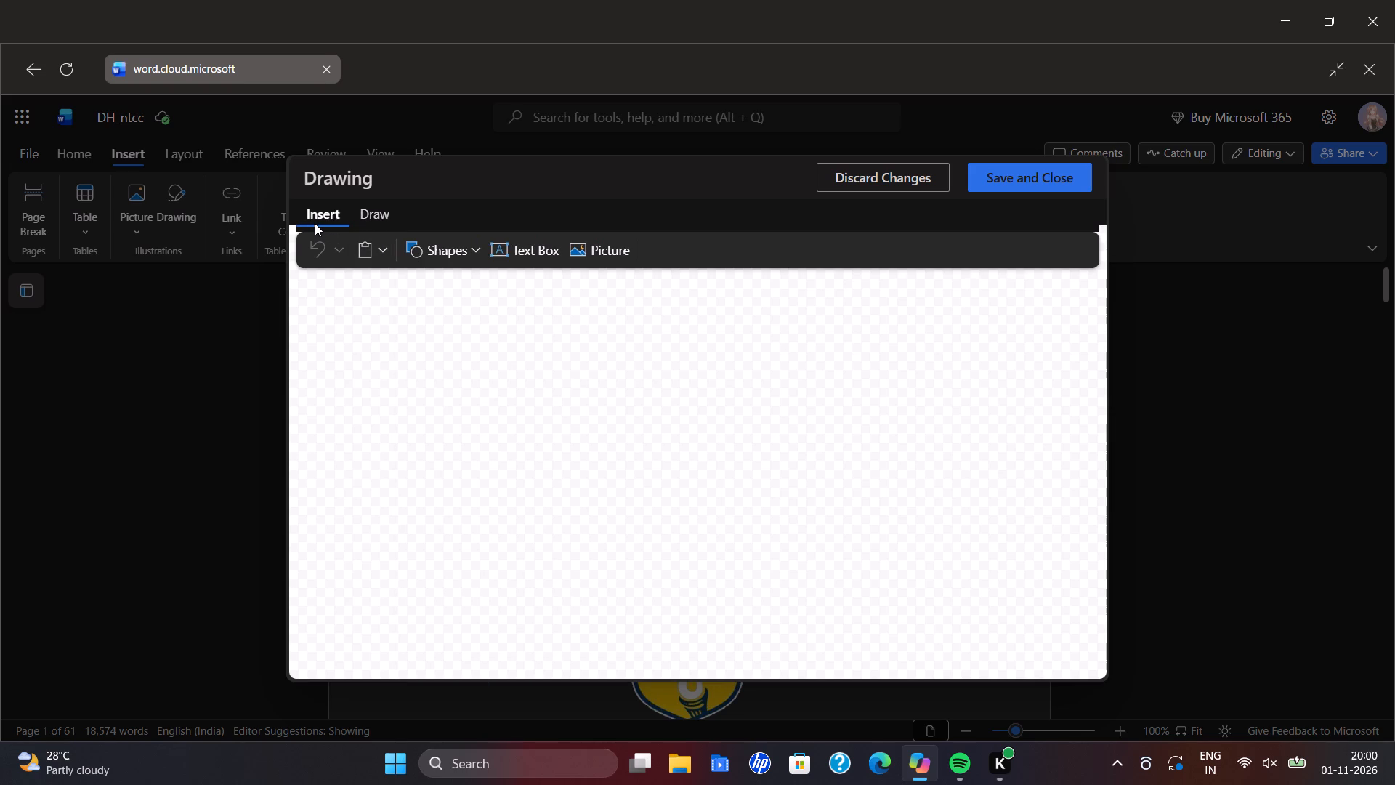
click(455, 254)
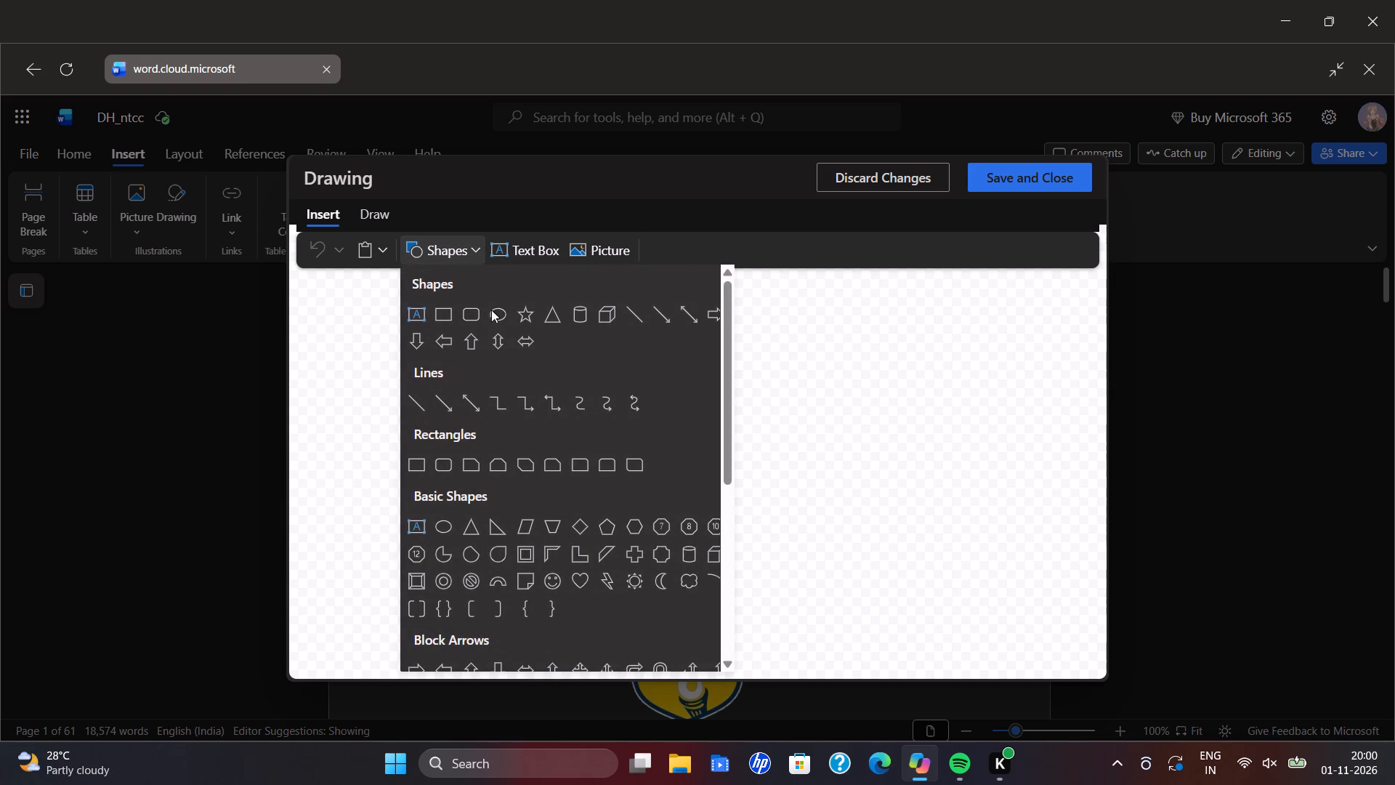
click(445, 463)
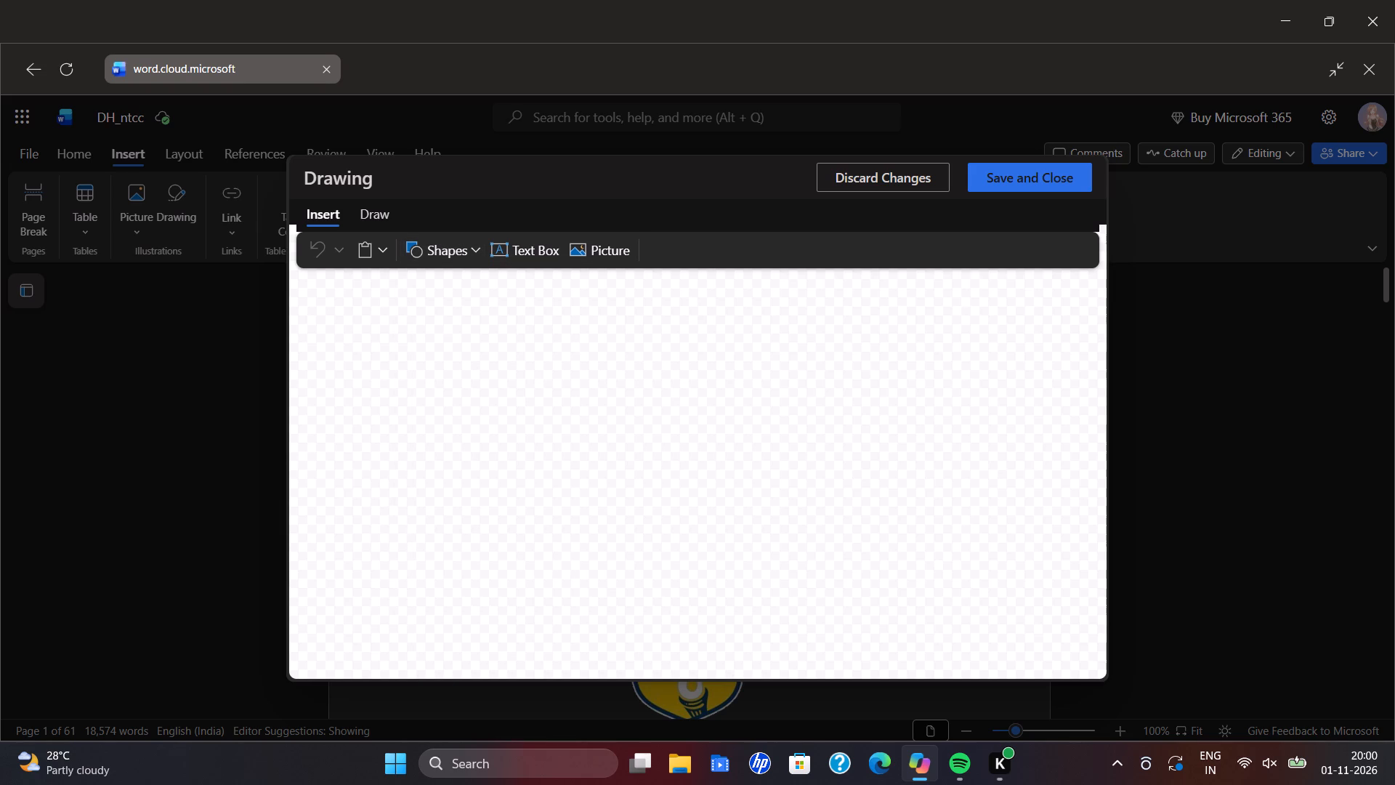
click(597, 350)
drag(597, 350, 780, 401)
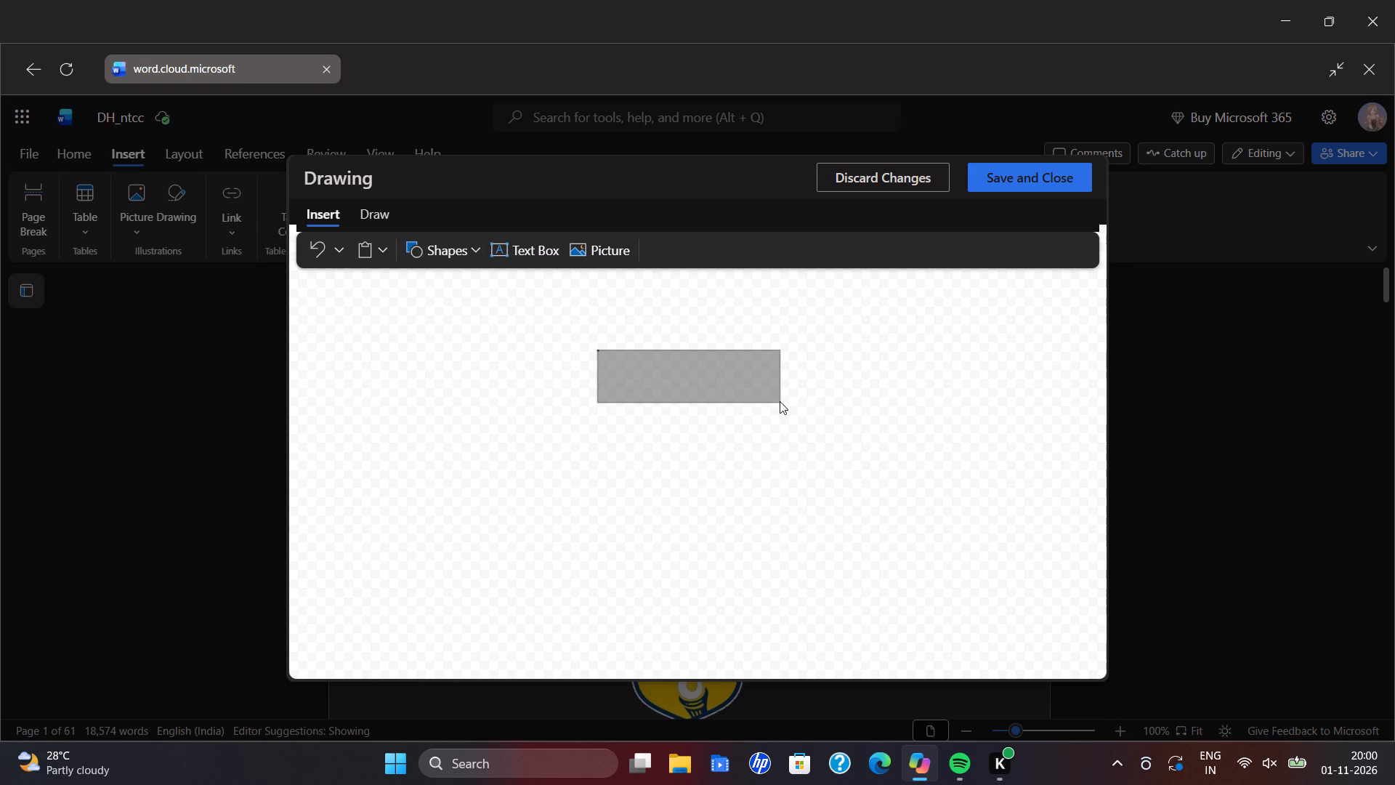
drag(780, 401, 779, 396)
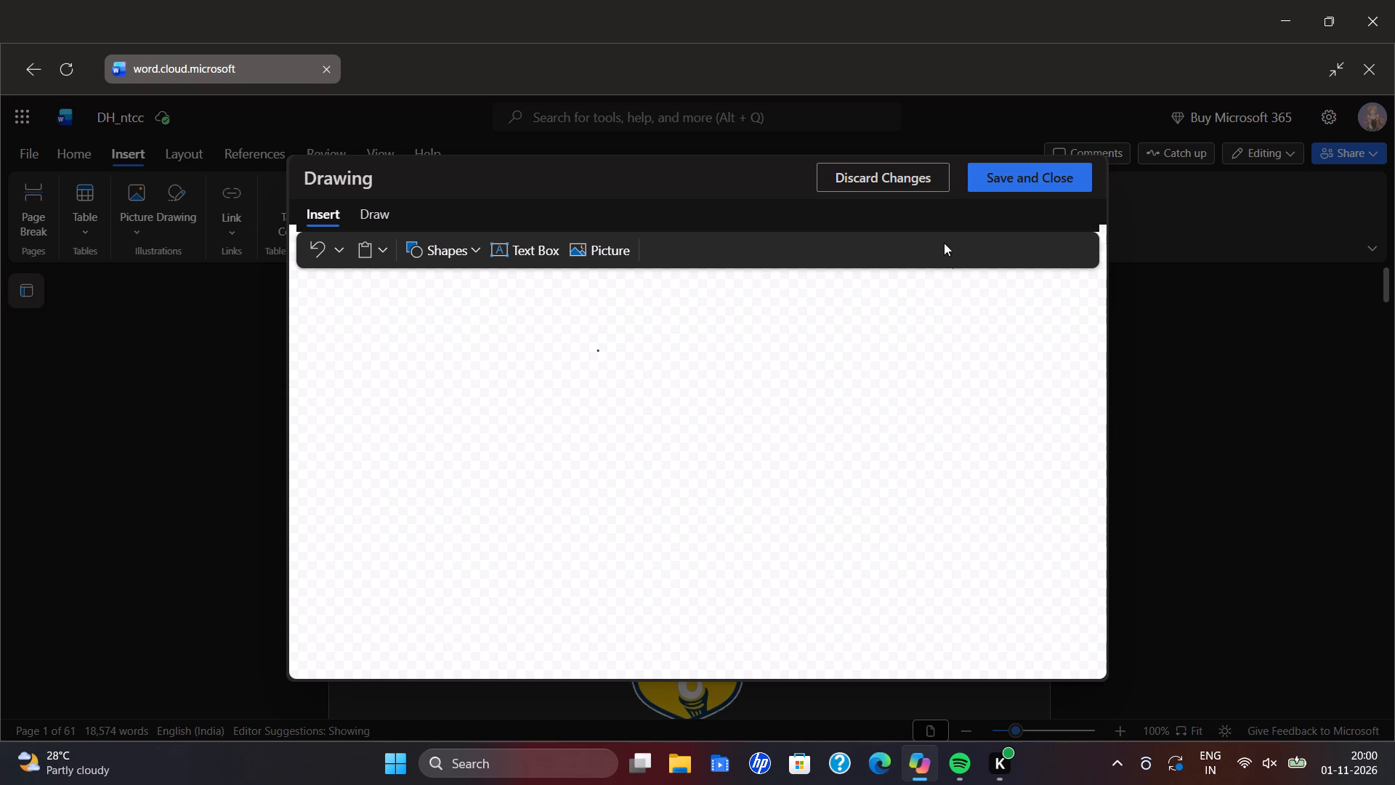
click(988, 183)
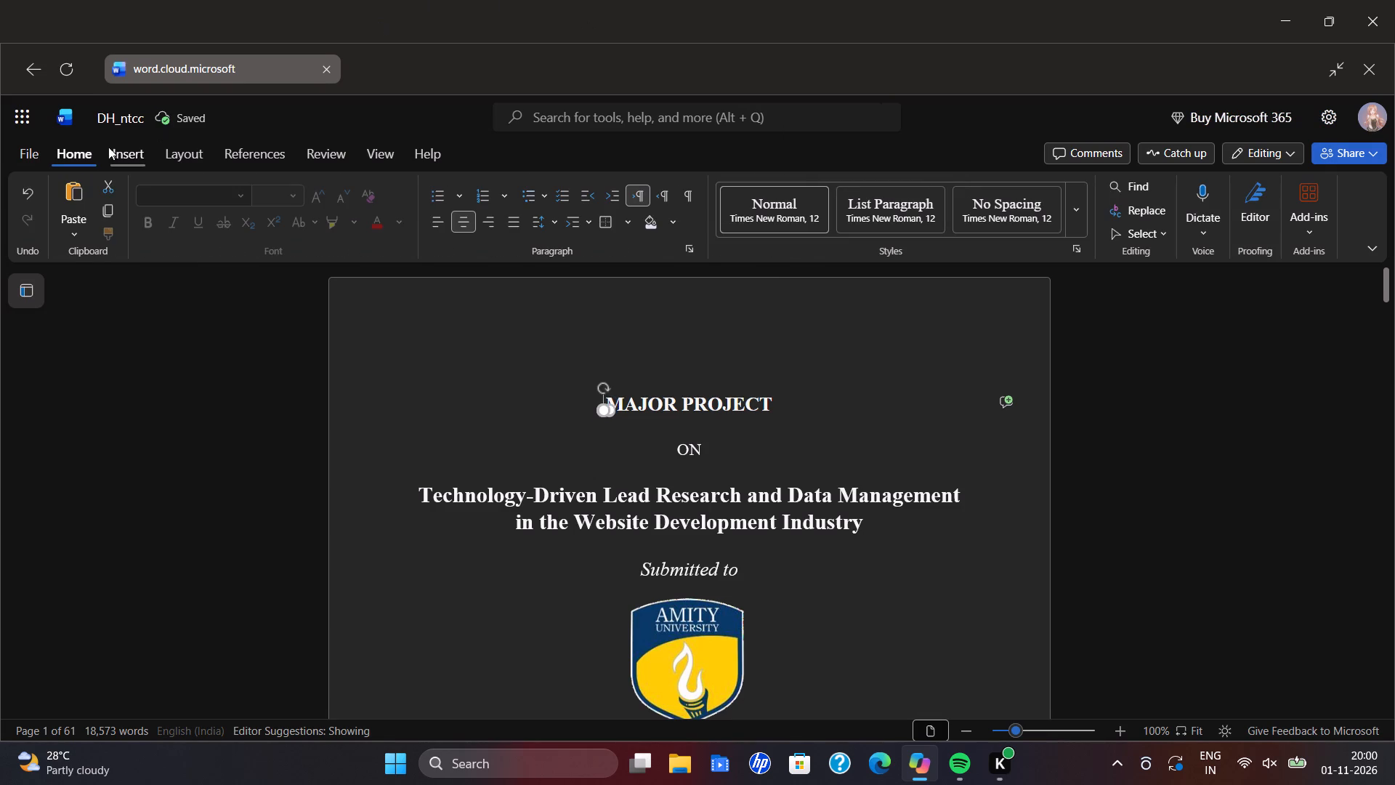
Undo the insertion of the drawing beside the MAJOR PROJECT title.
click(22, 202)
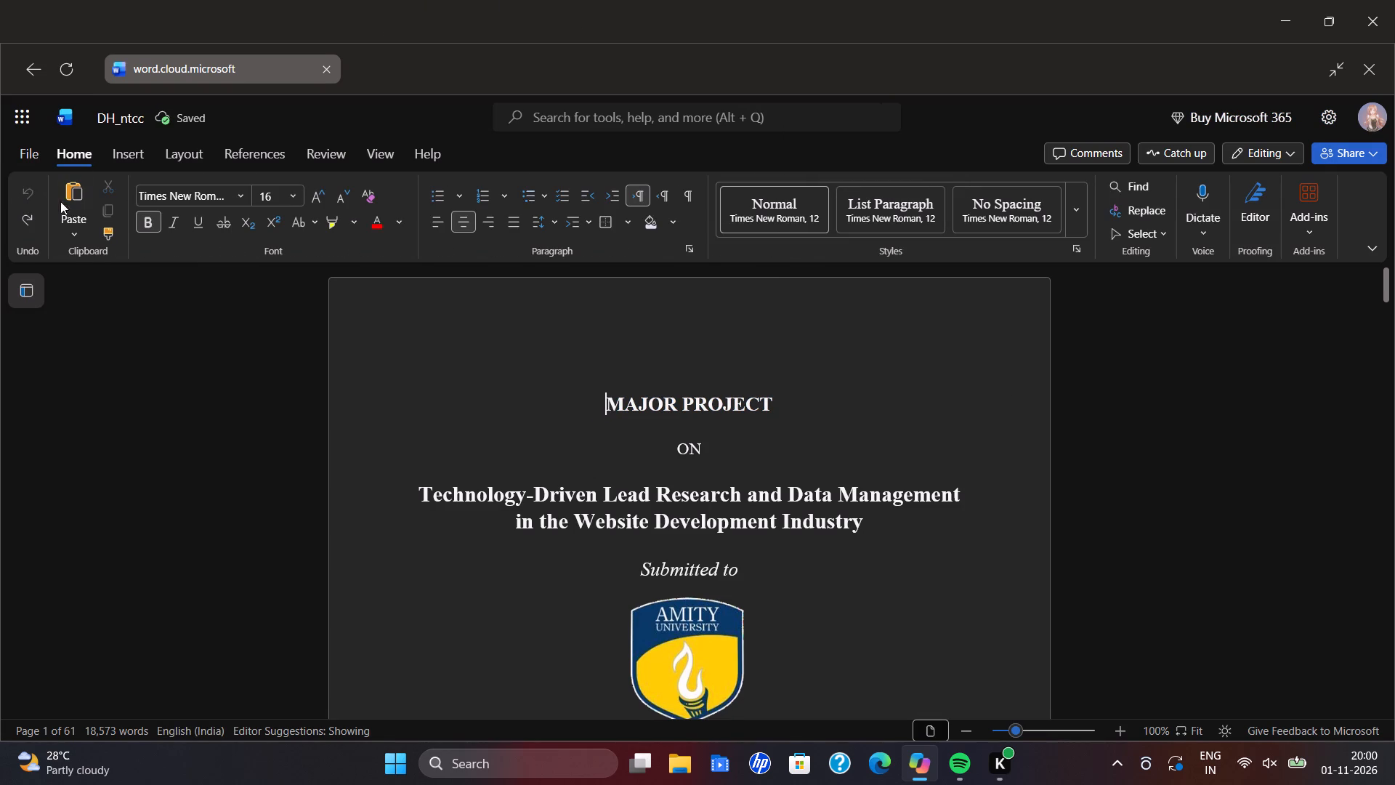
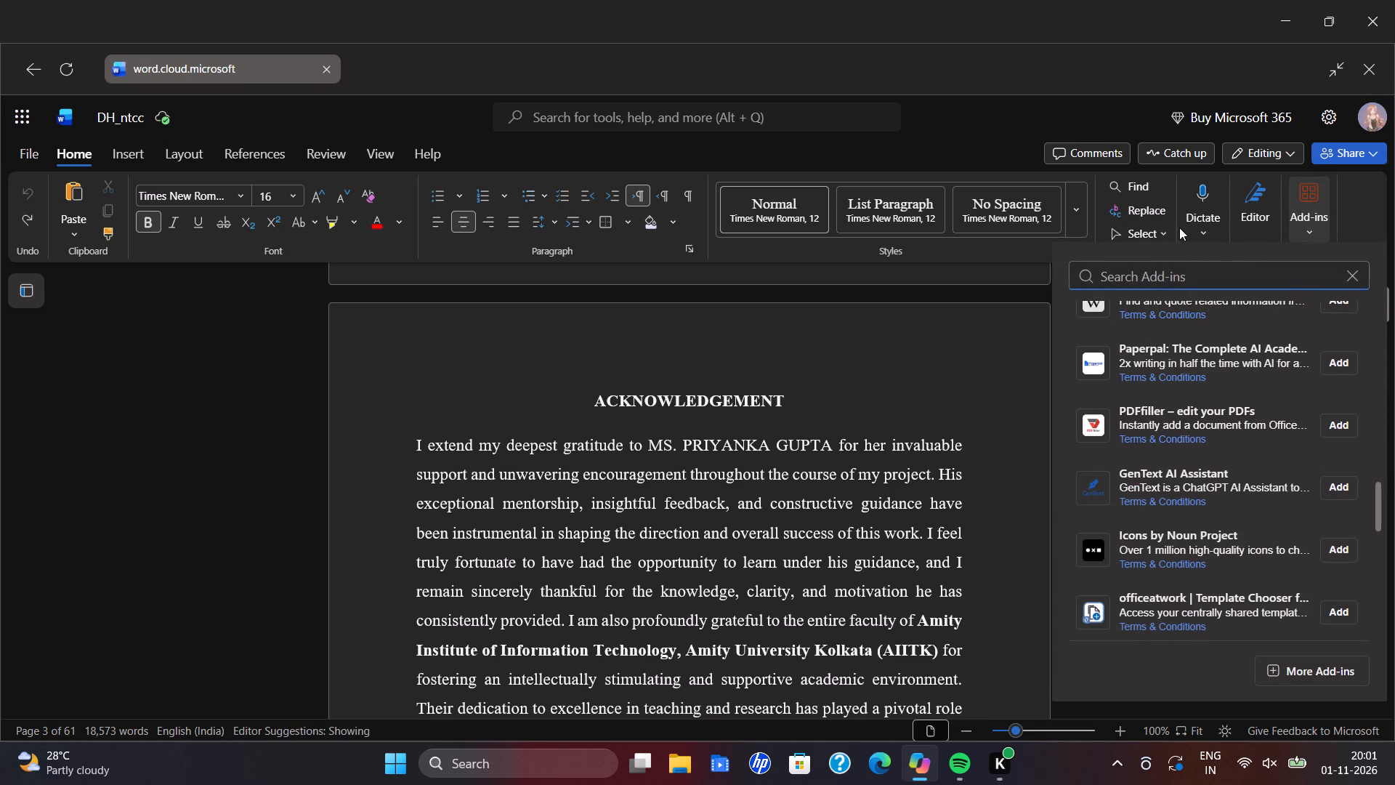
click(1351, 281)
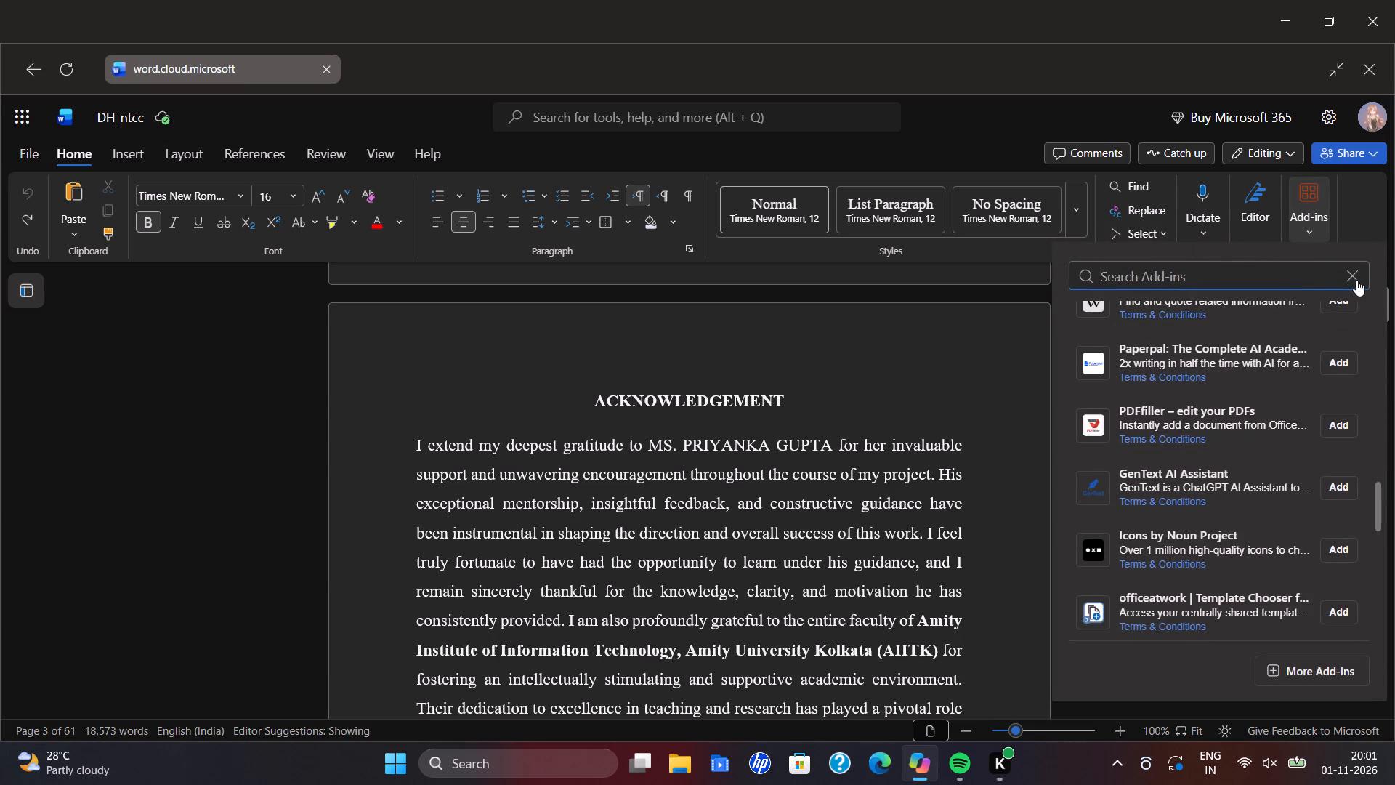
click(1356, 280)
click(1356, 277)
click(0, 482)
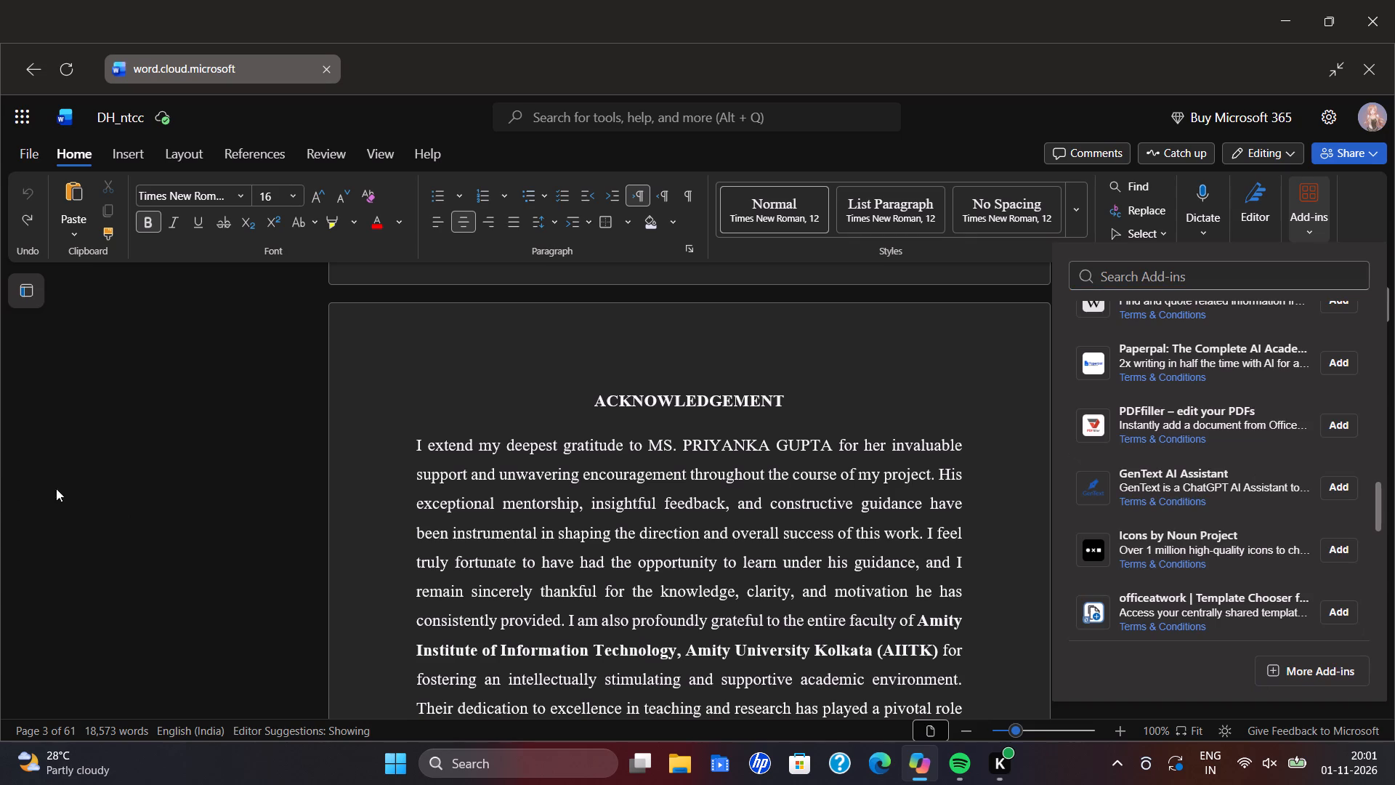
click(150, 475)
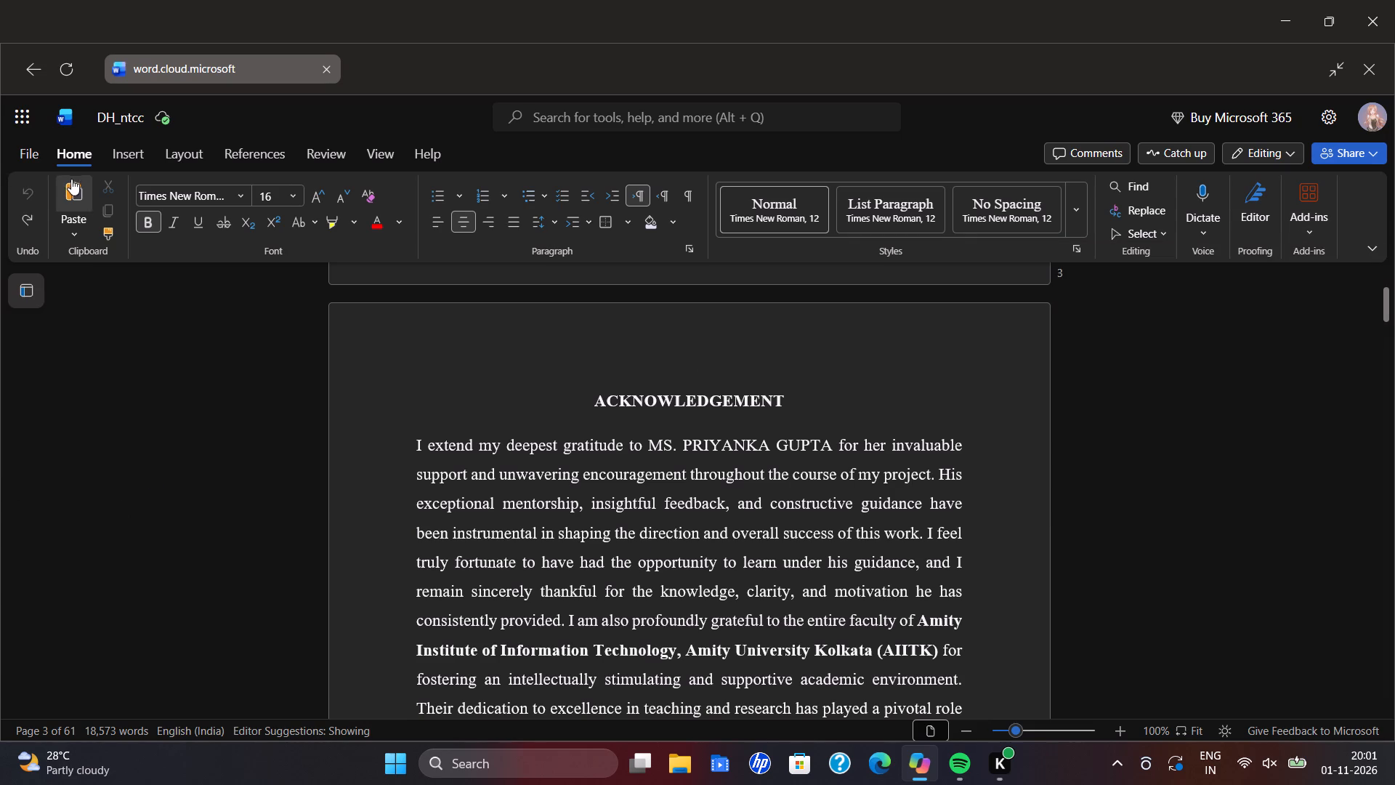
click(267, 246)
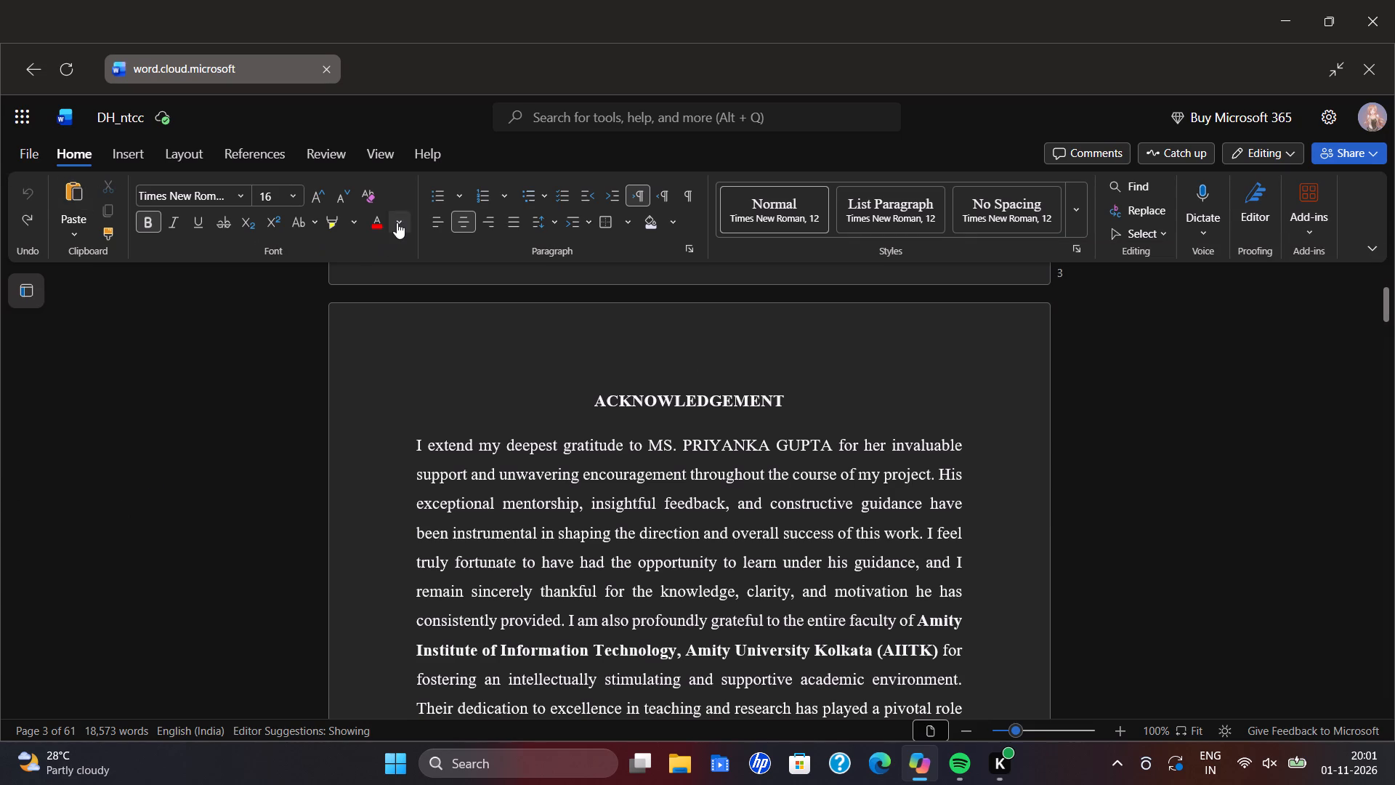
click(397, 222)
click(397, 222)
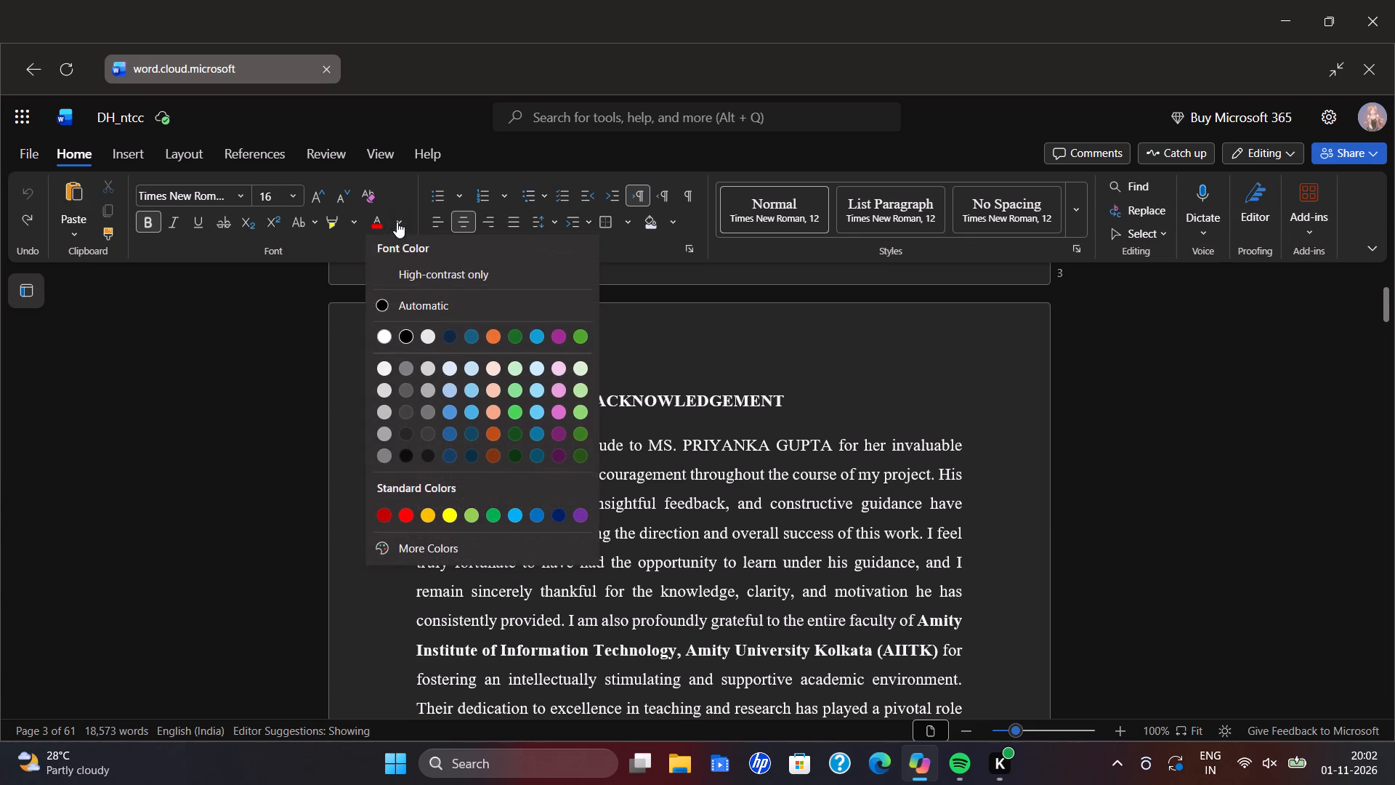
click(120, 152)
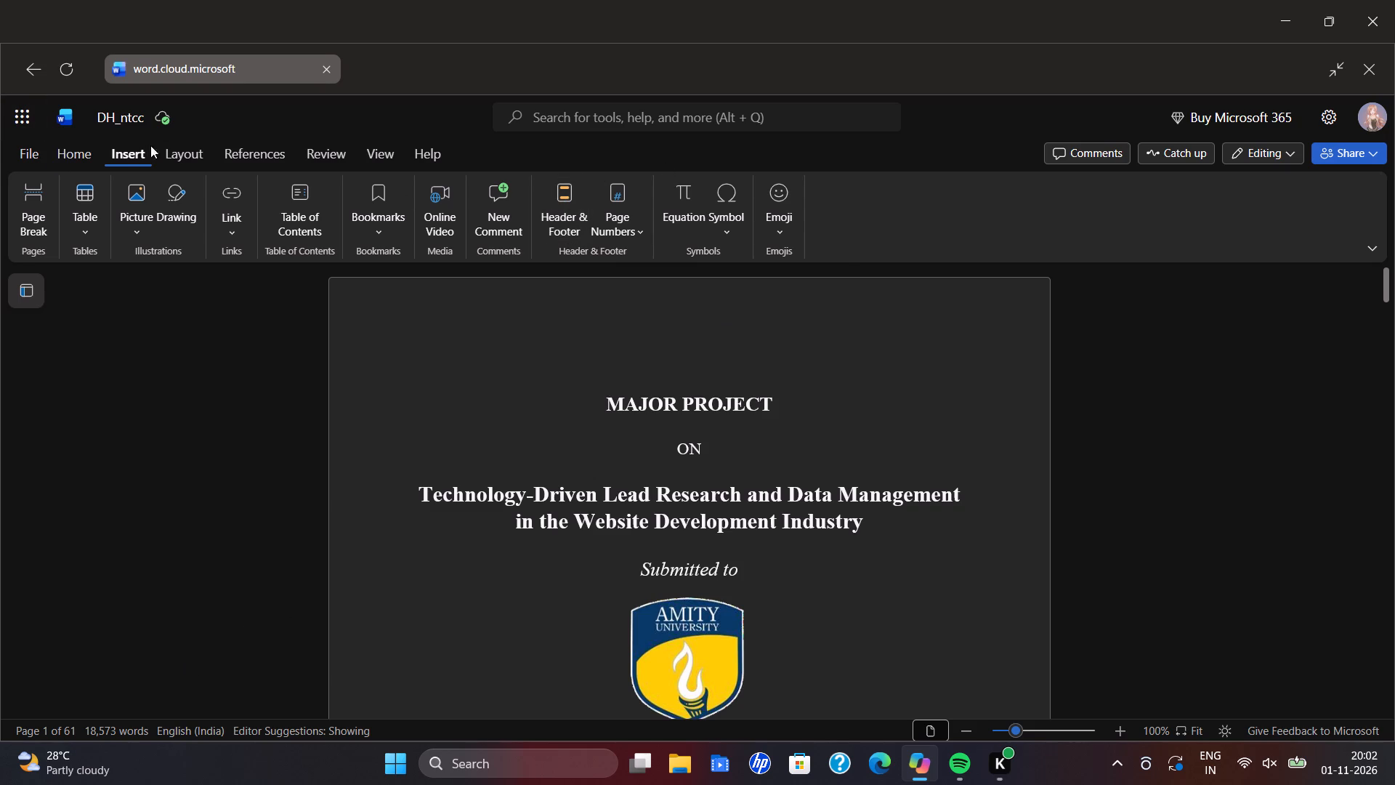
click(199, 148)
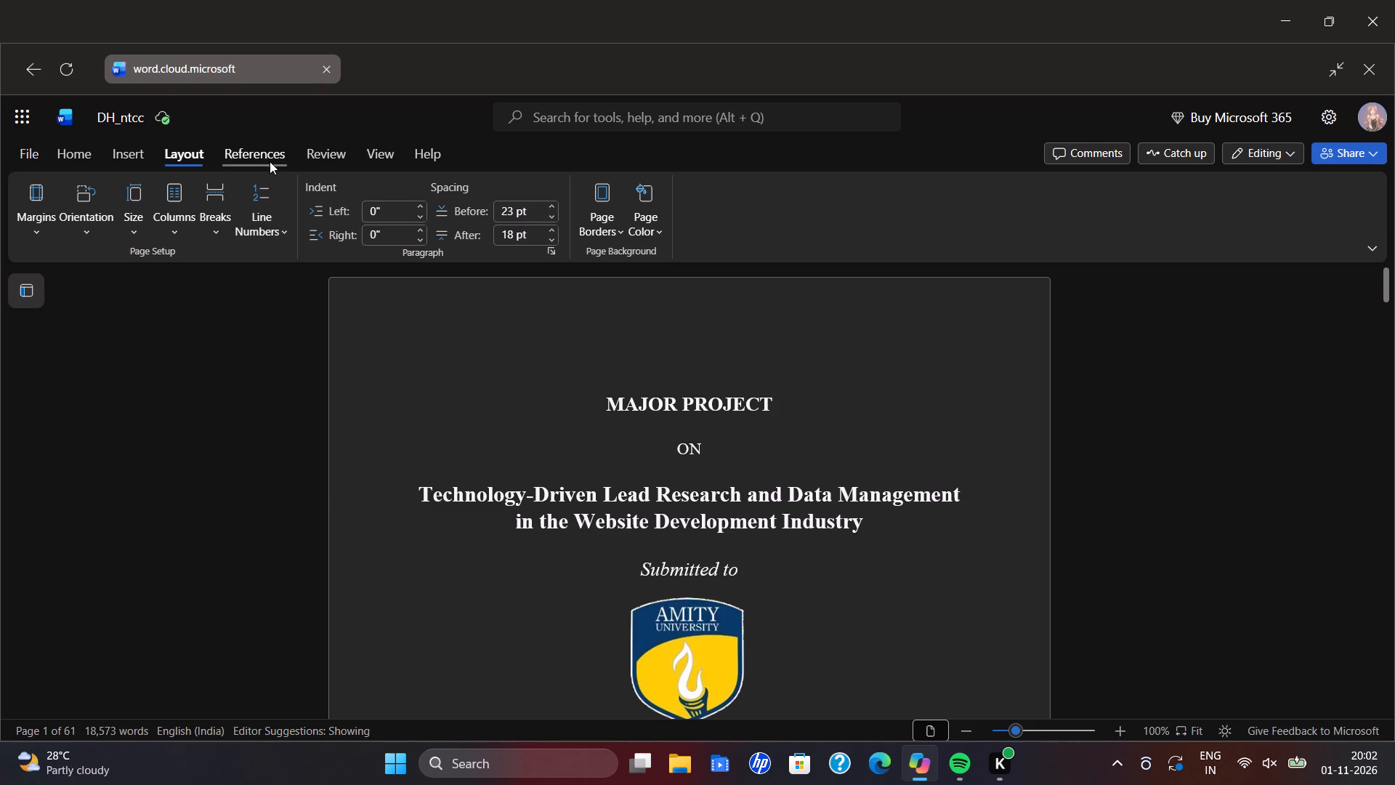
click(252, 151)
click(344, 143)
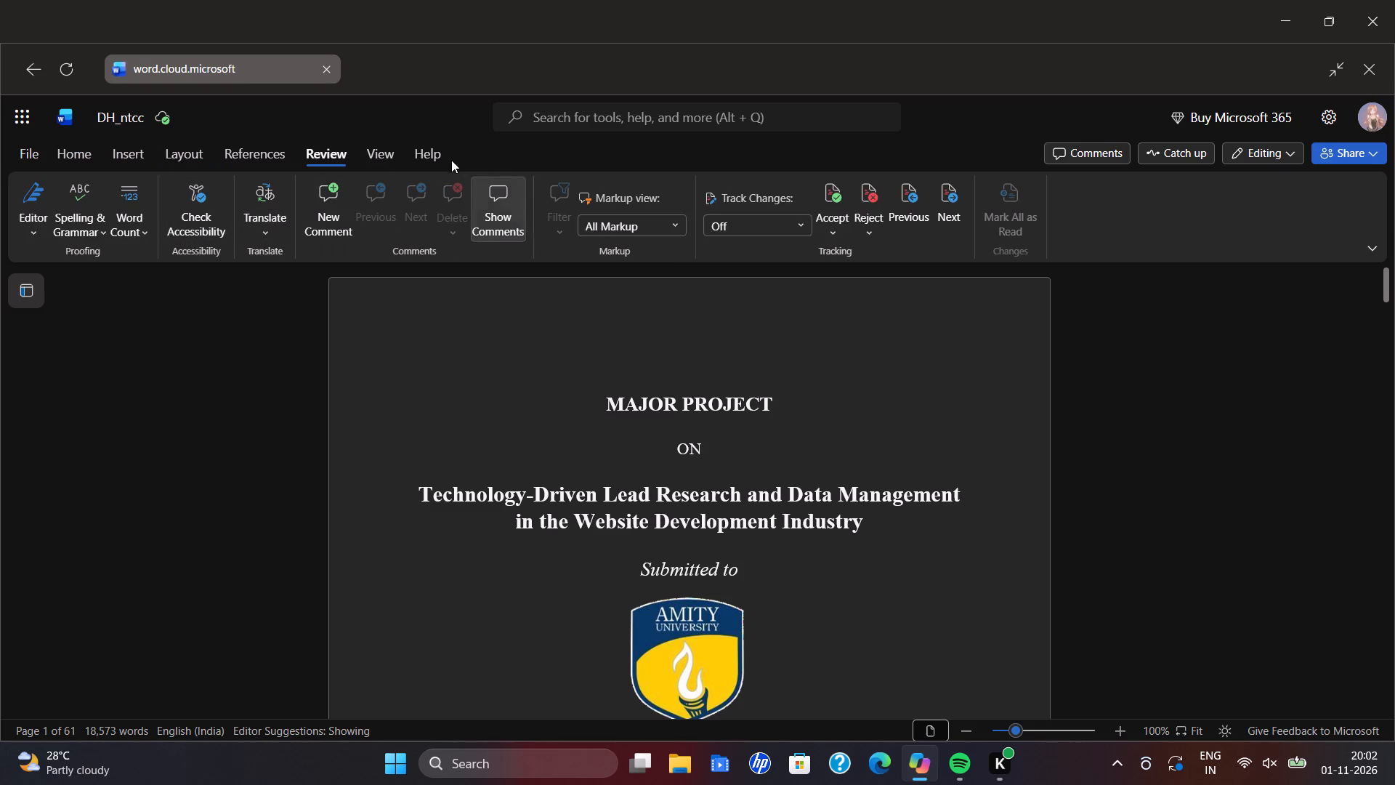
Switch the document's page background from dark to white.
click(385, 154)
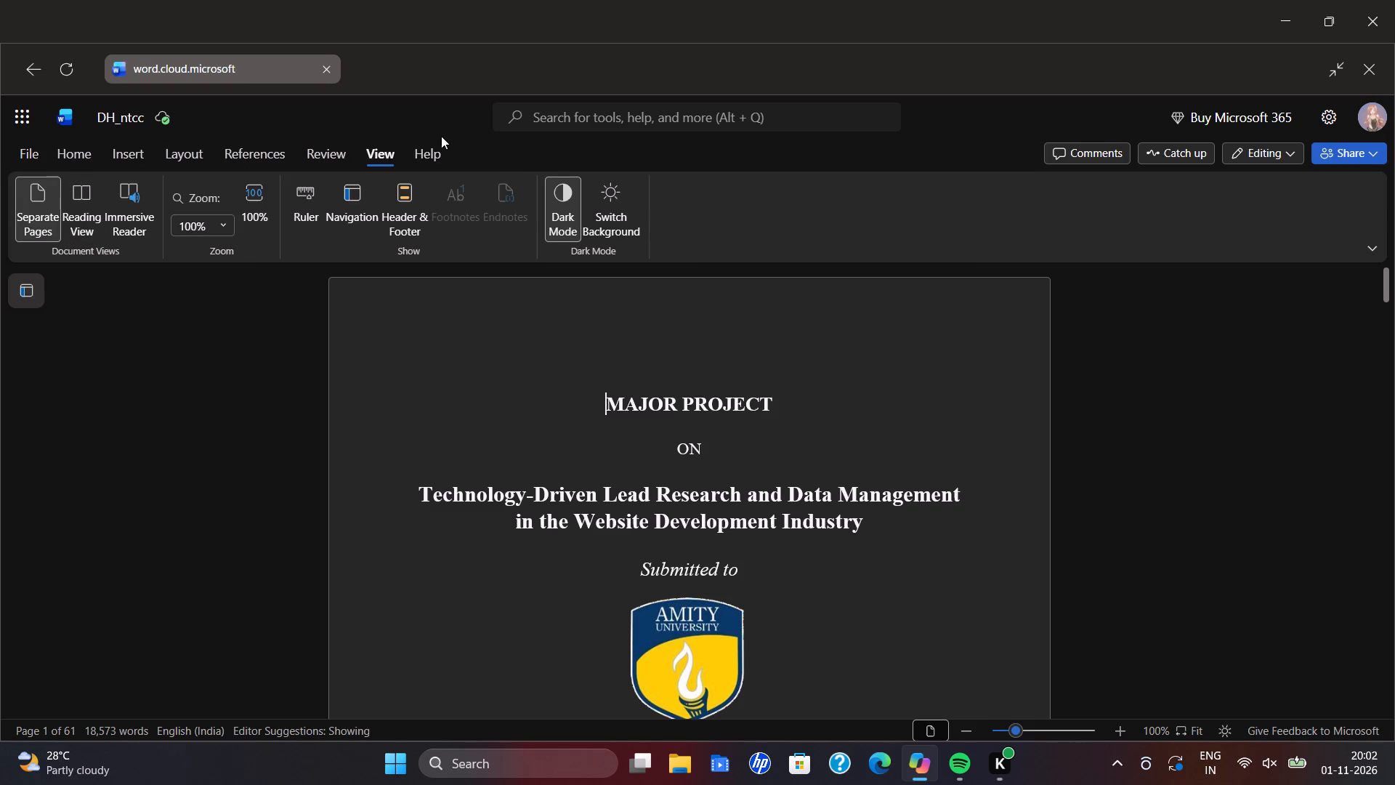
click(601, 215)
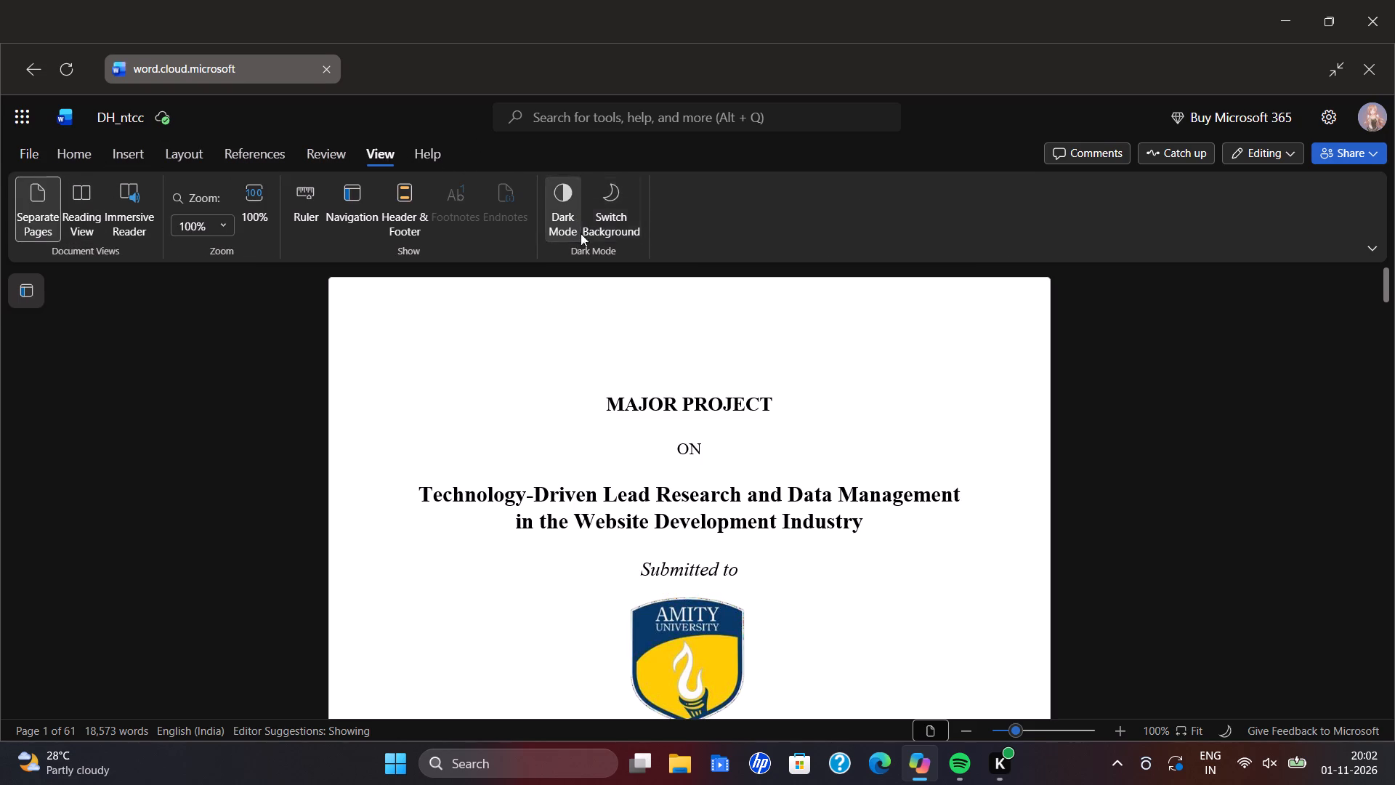
Look through the report from the title page to section 2.13 on technology-driven and market-driven business model innovation.
scroll(580, 238, down, 6)
scroll(587, 307, down, 4)
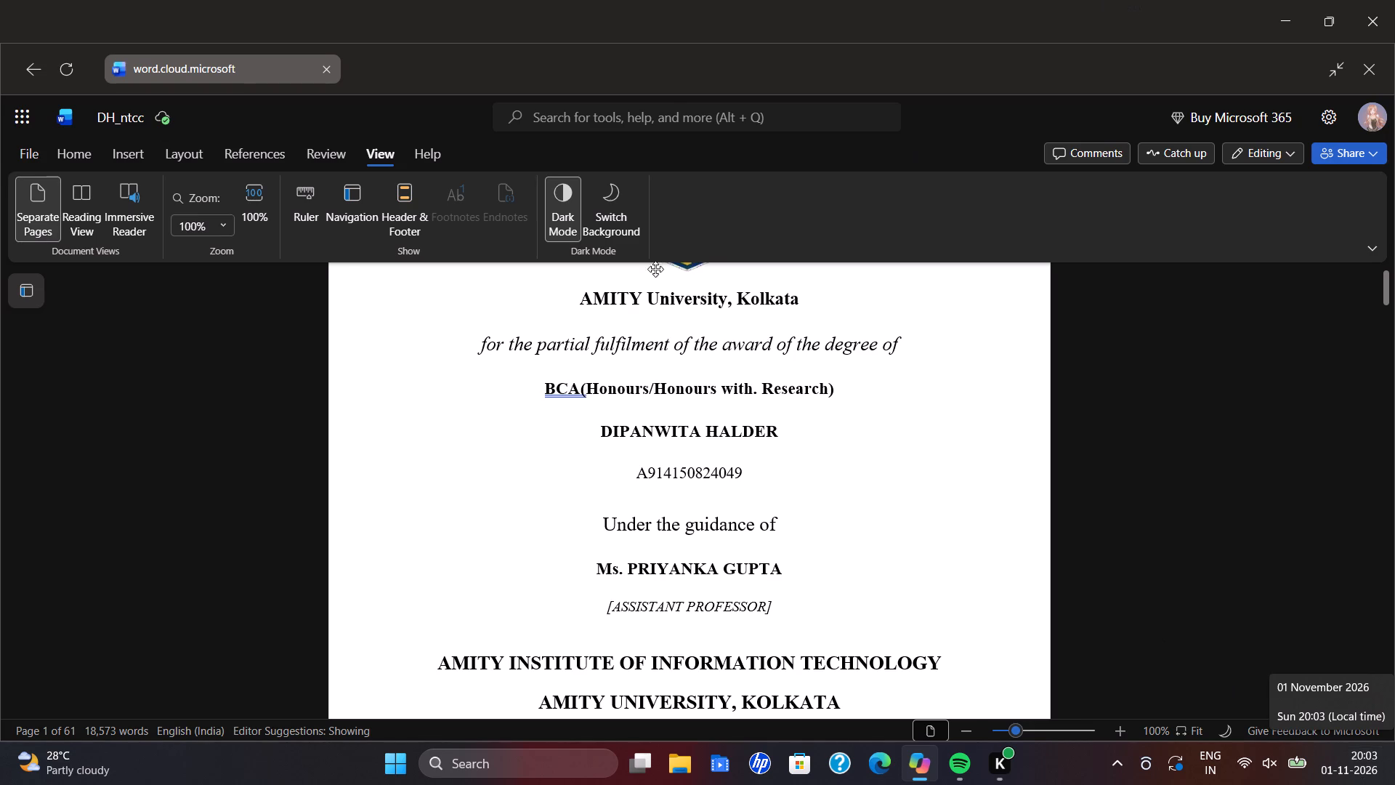
scroll(680, 414, down, 2)
scroll(628, 366, down, 8)
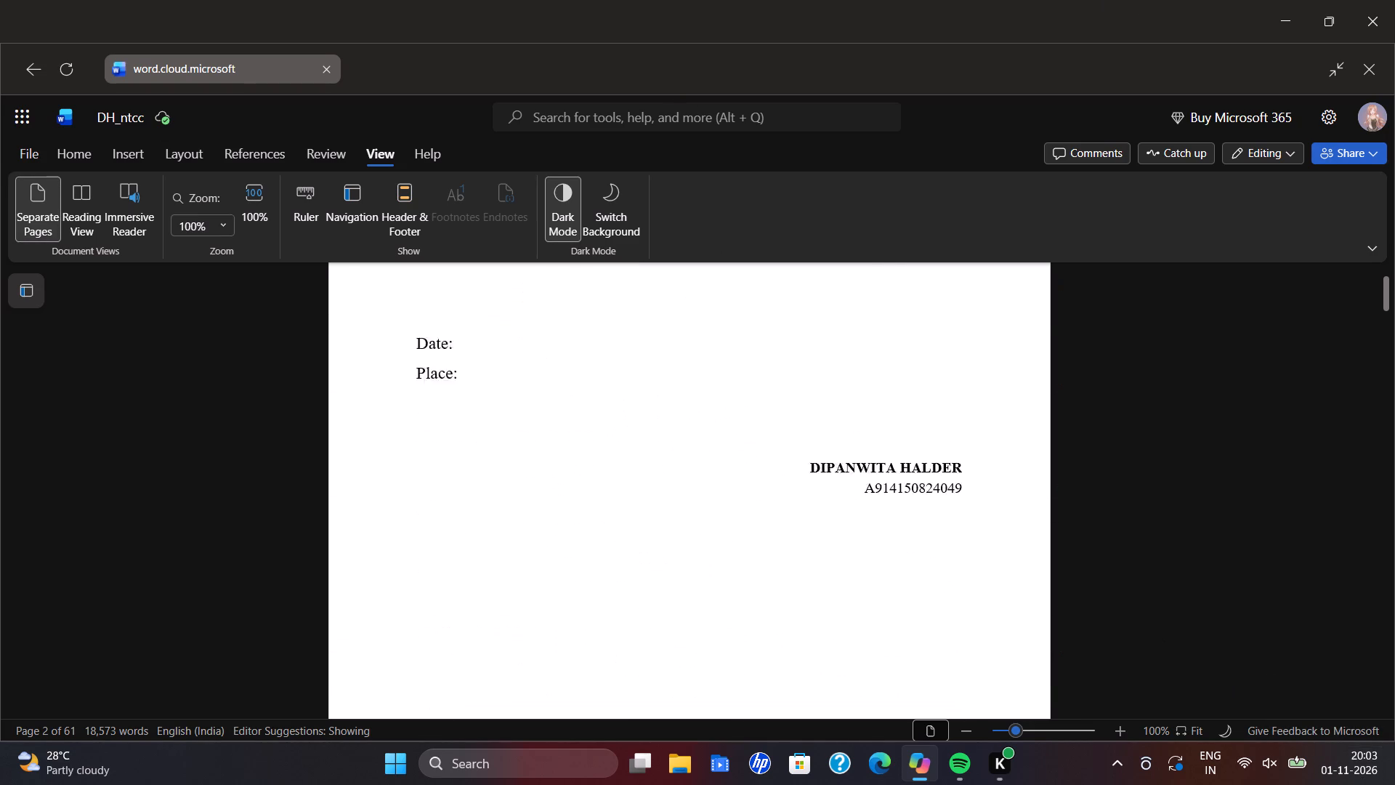
scroll(641, 370, down, 19)
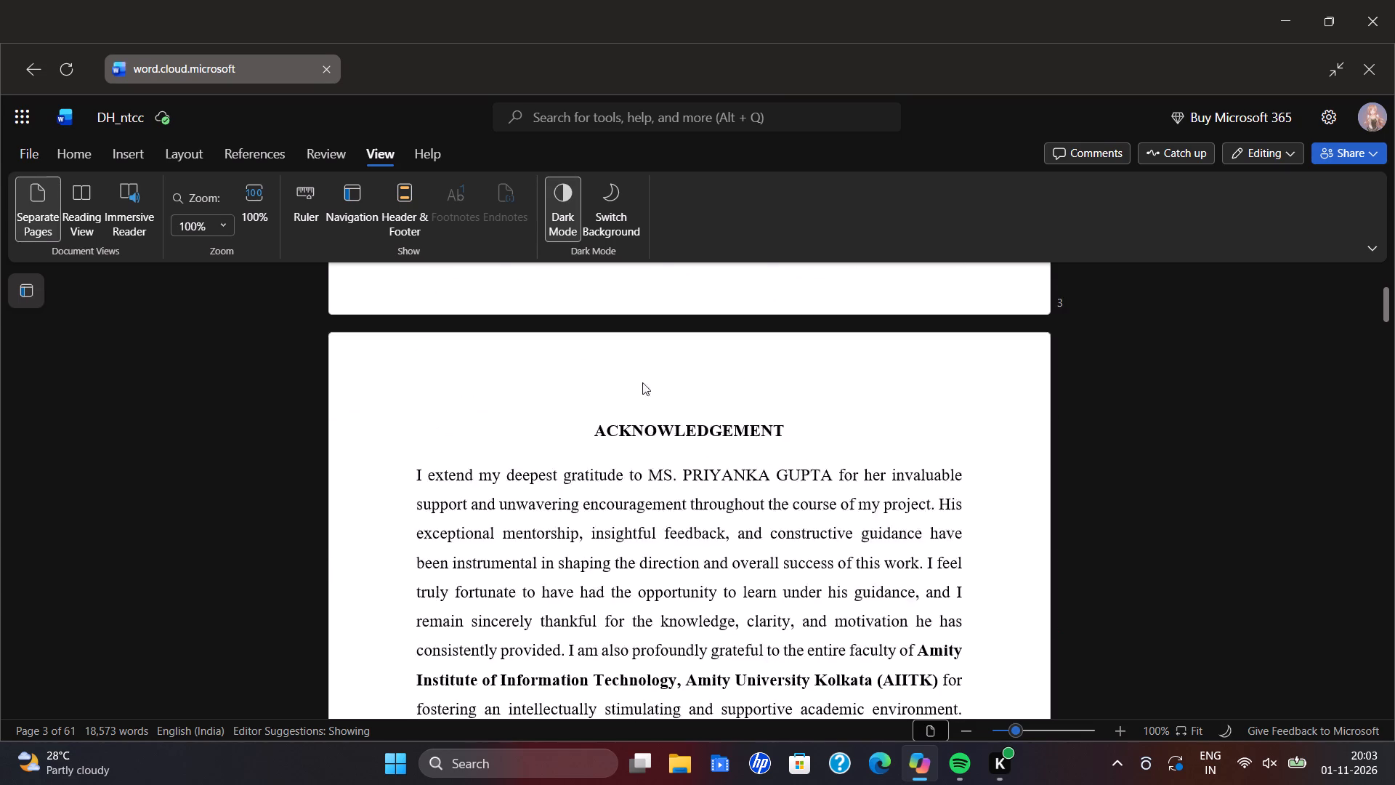
scroll(639, 391, down, 7)
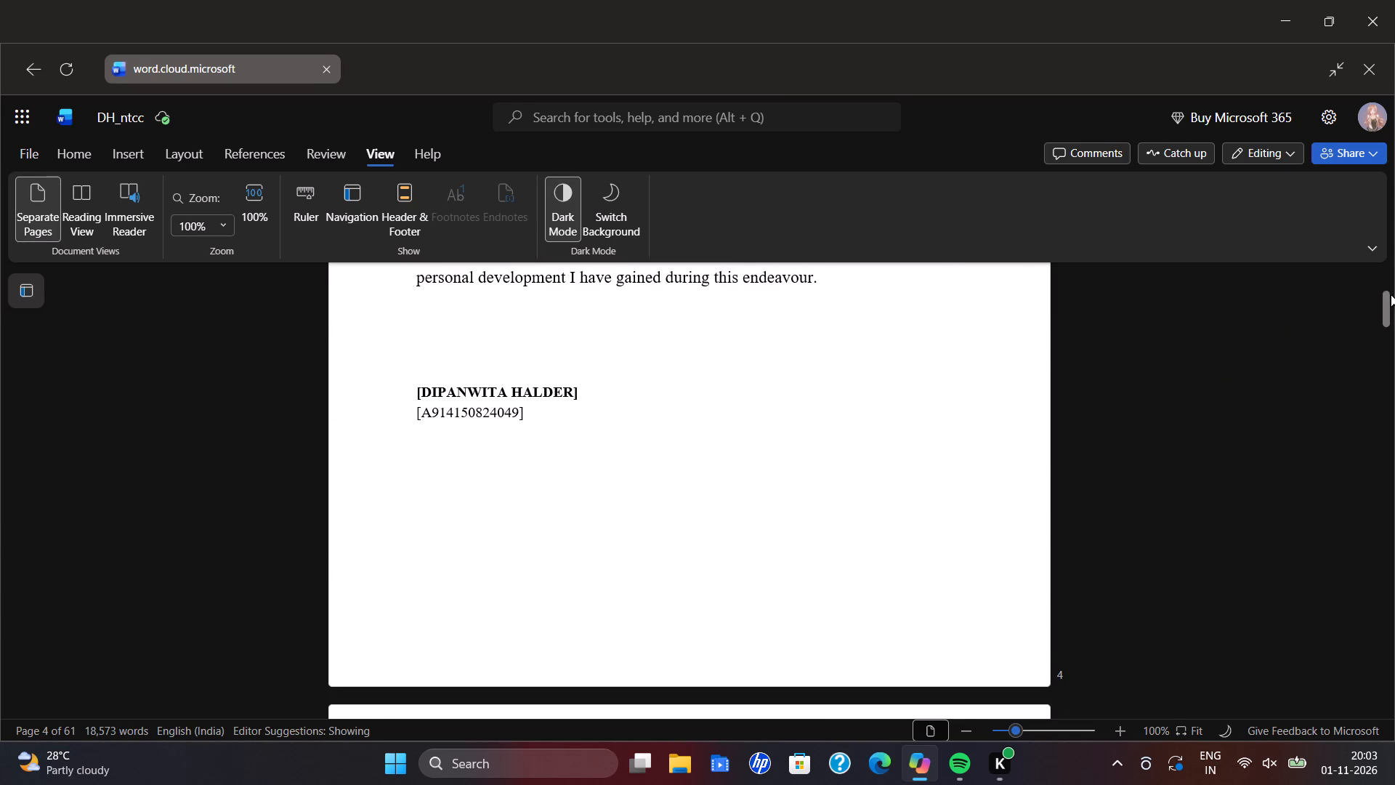
drag(1390, 295, 1380, 419)
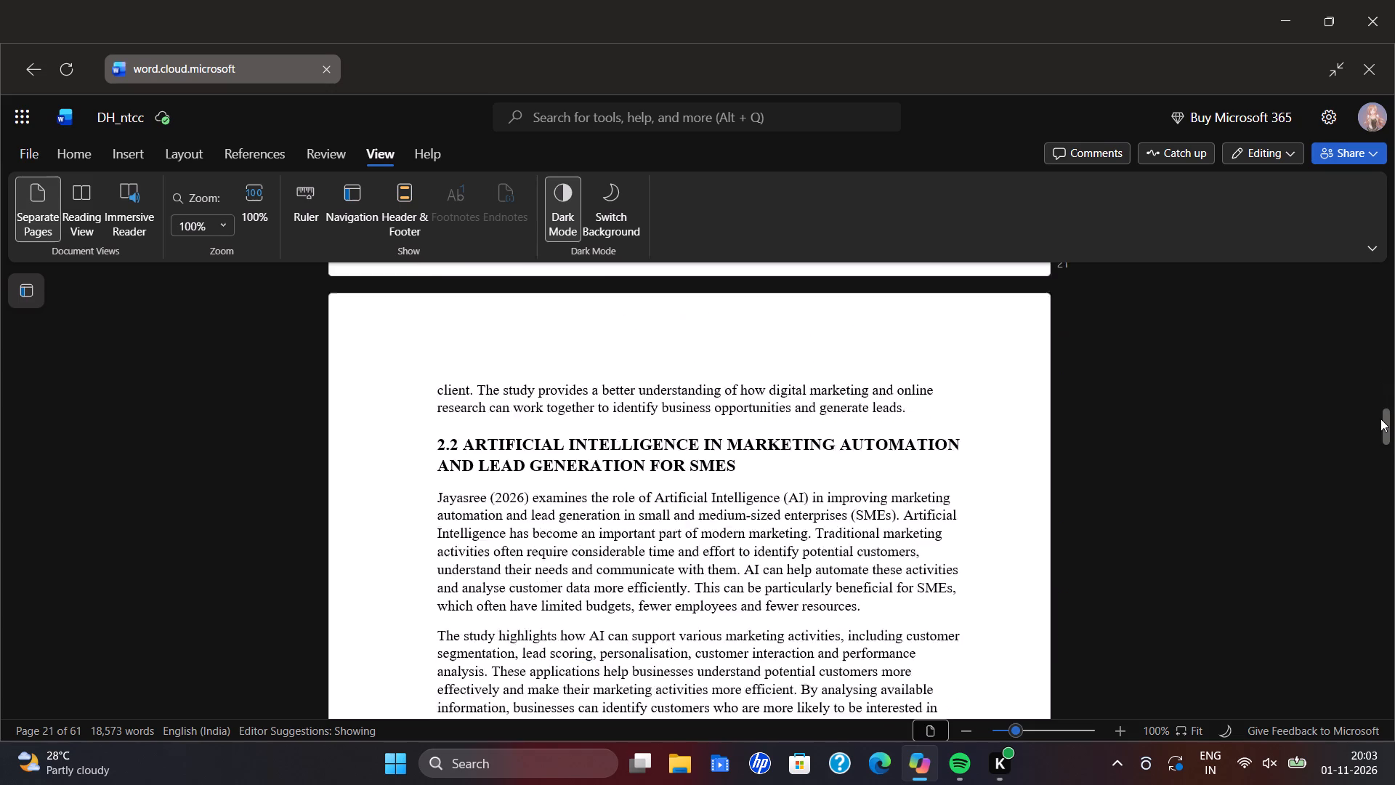
drag(1380, 419, 1391, 465)
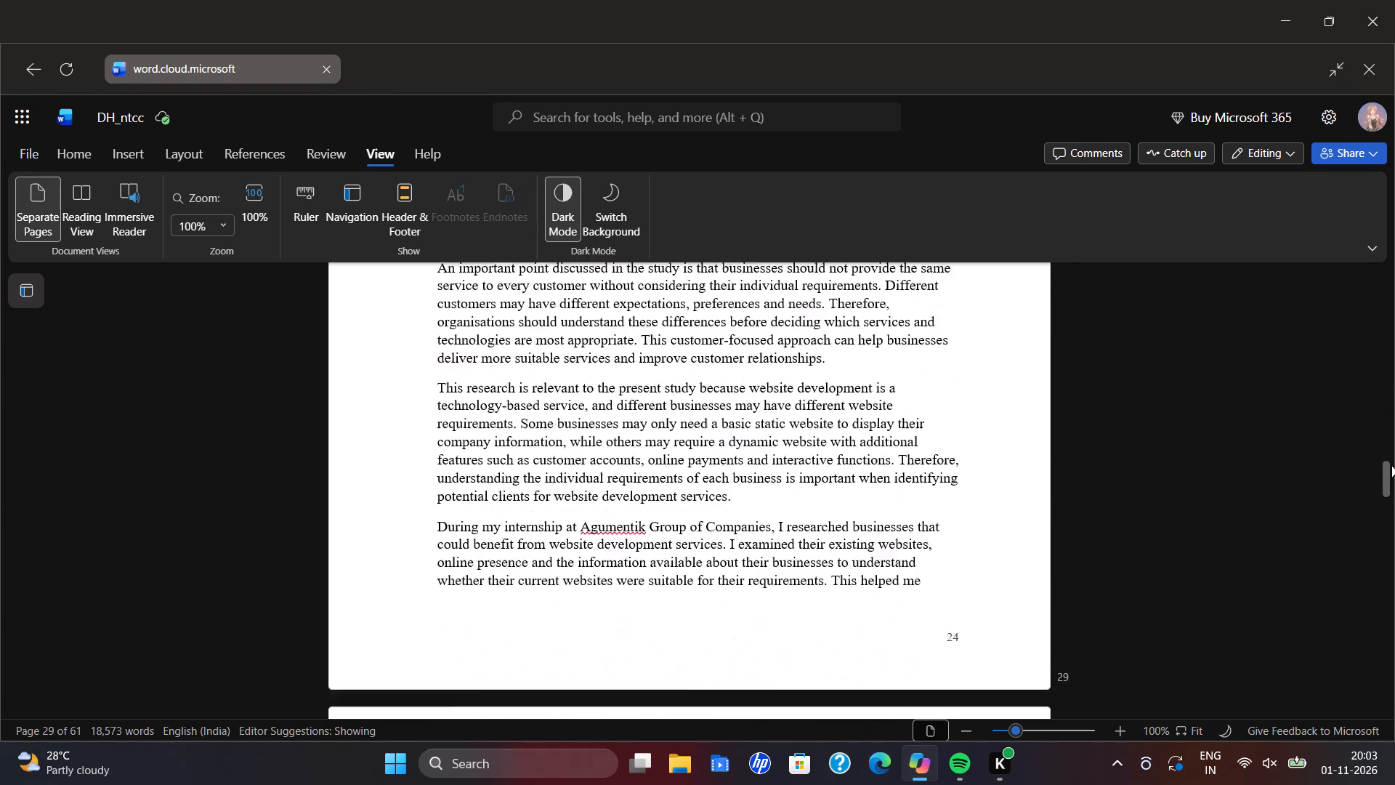
drag(1391, 465, 1393, 479)
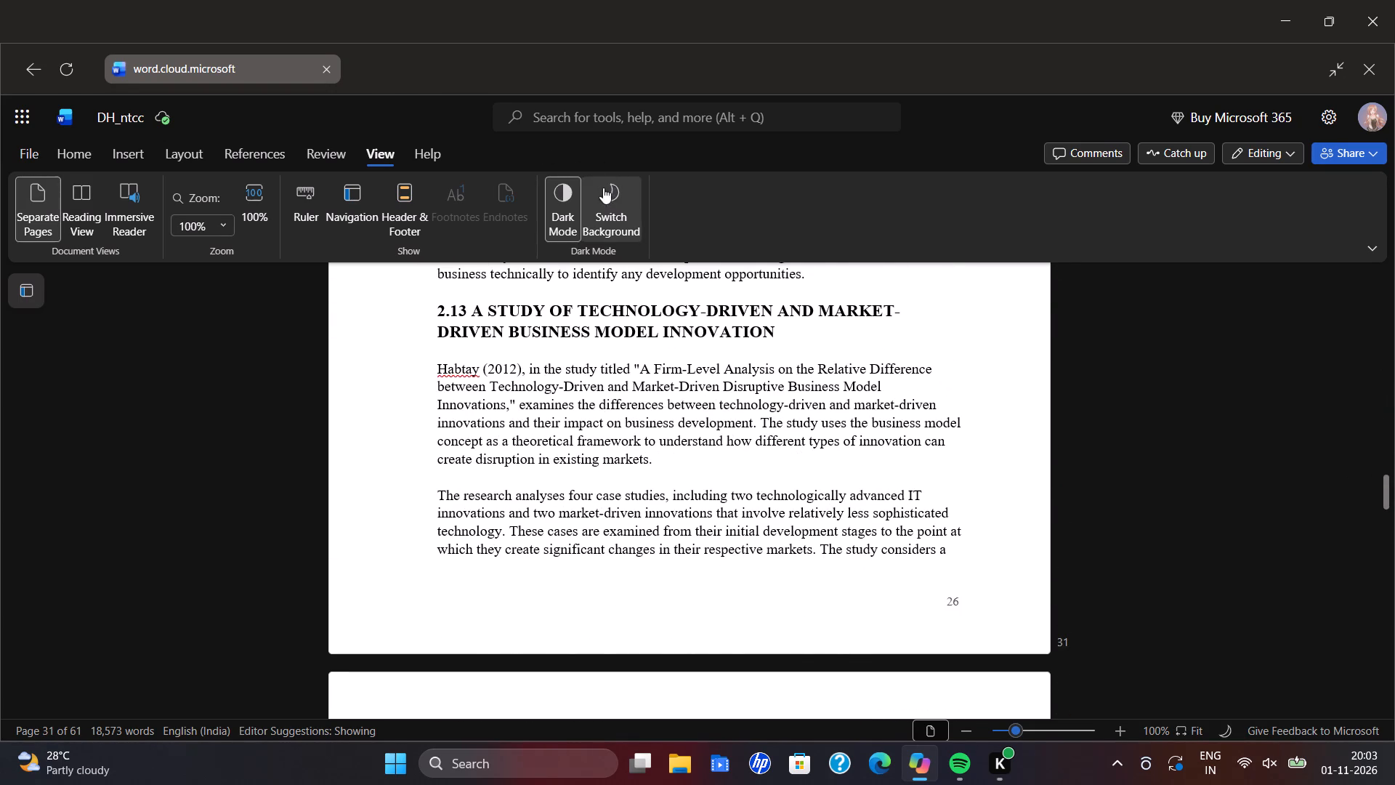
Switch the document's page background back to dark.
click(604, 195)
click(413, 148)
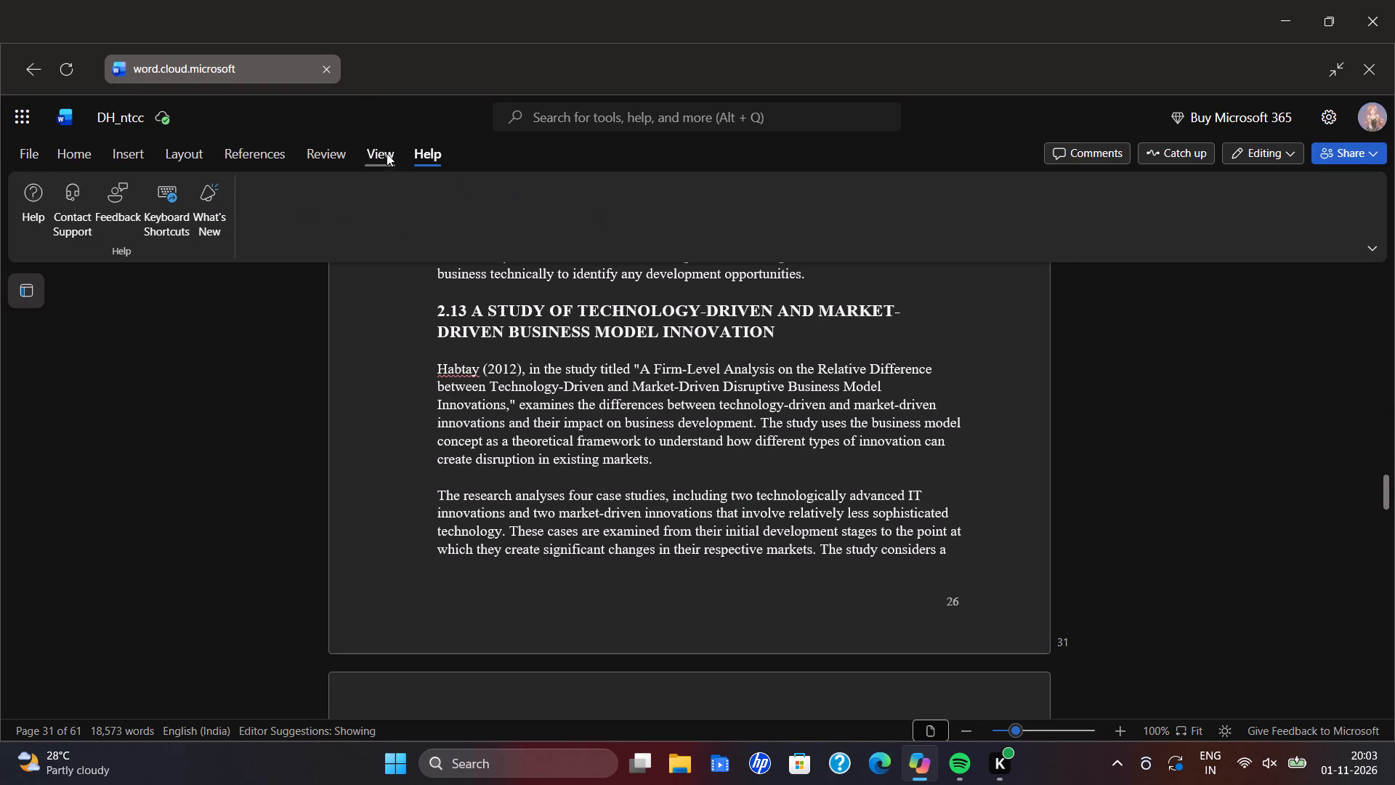
Look back through the report from section 2.13 to the static and dynamic website comparison table, Fig 1.1, above section 1.2.
scroll(527, 556, up, 3)
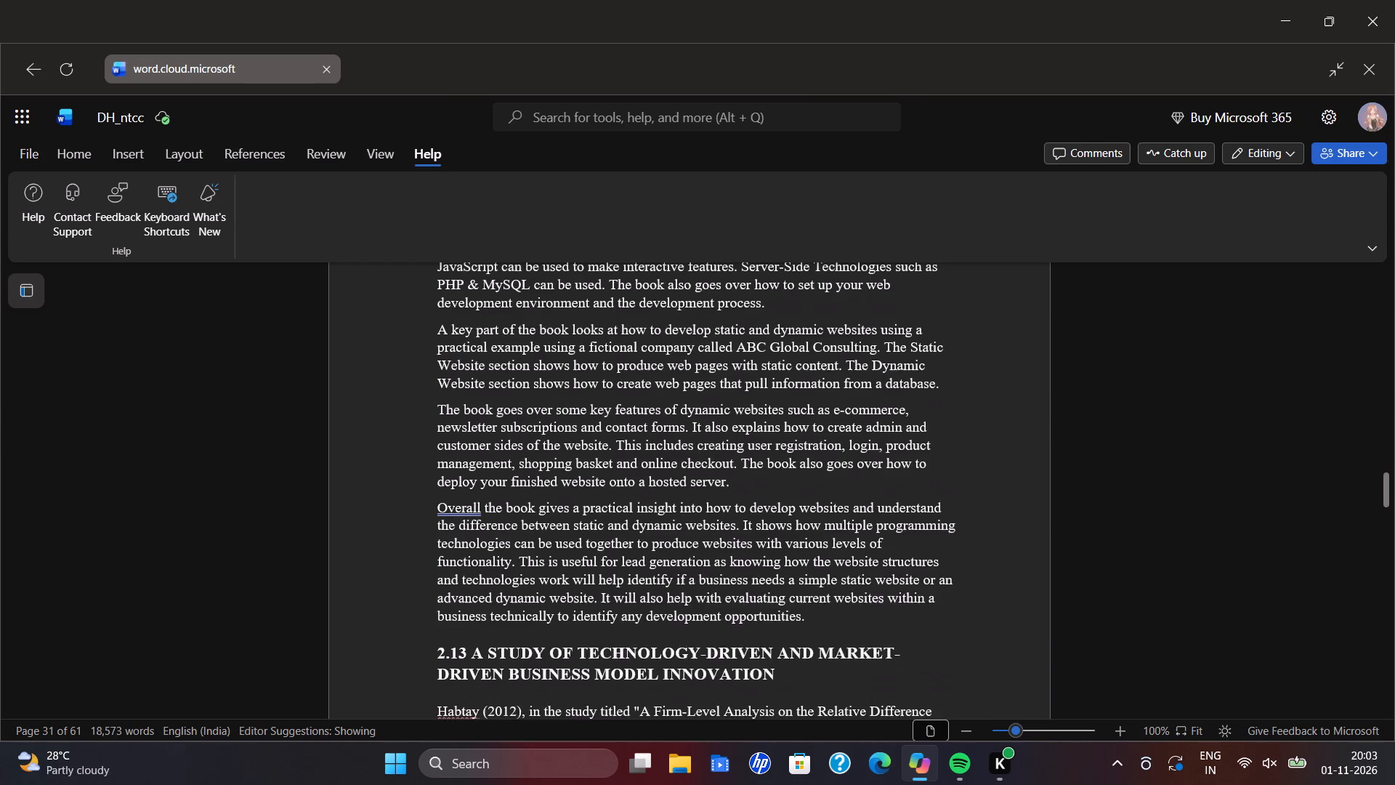
scroll(535, 520, up, 19)
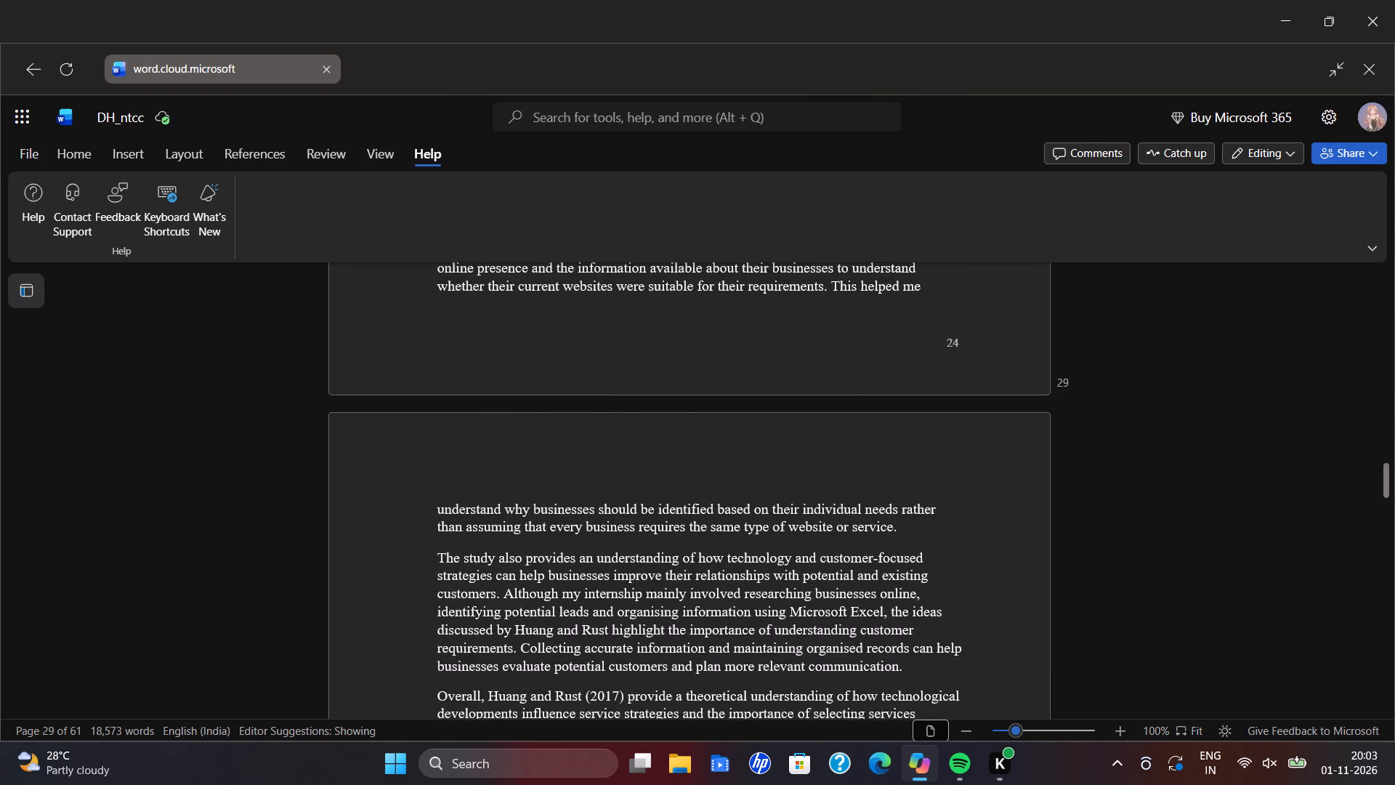
scroll(488, 496, up, 7)
scroll(484, 496, up, 19)
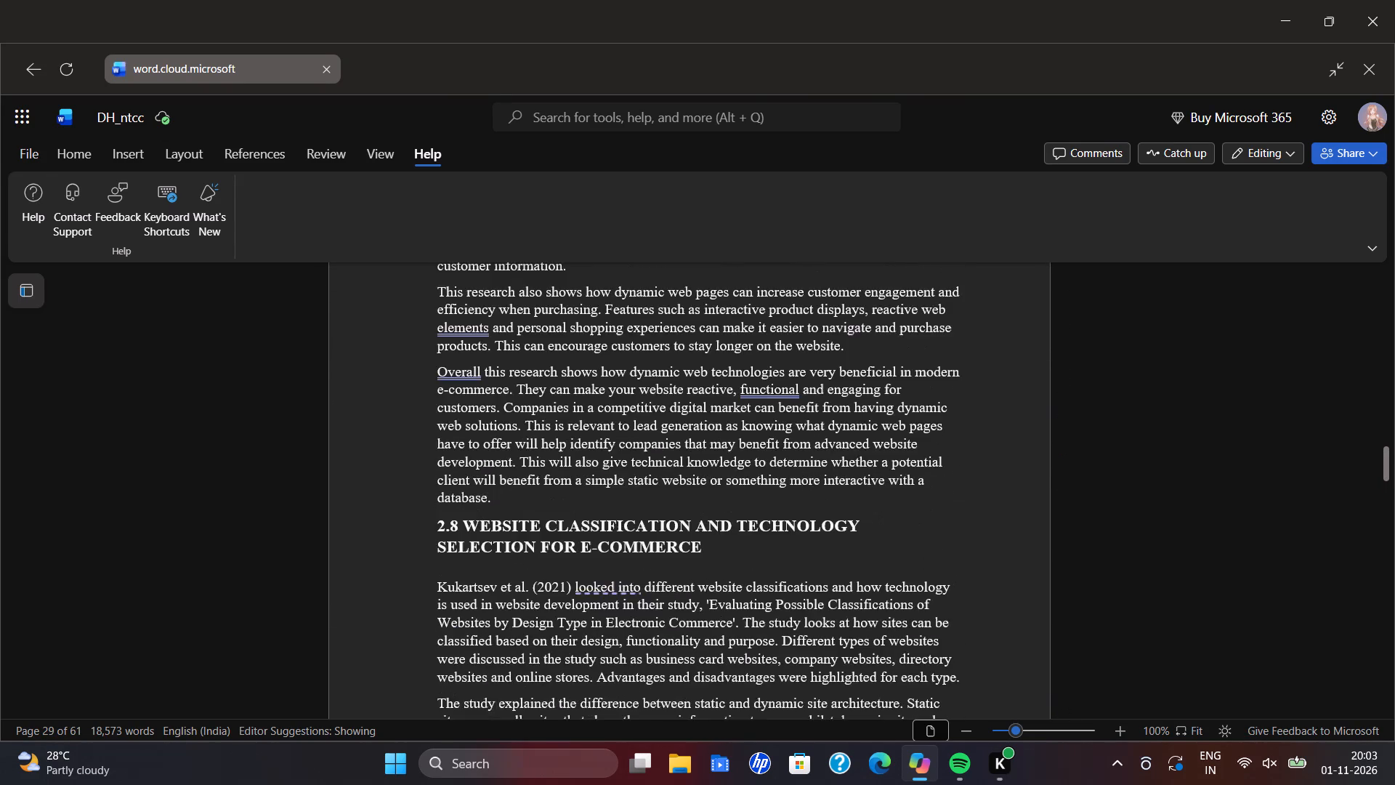
scroll(478, 493, up, 19)
scroll(475, 490, up, 12)
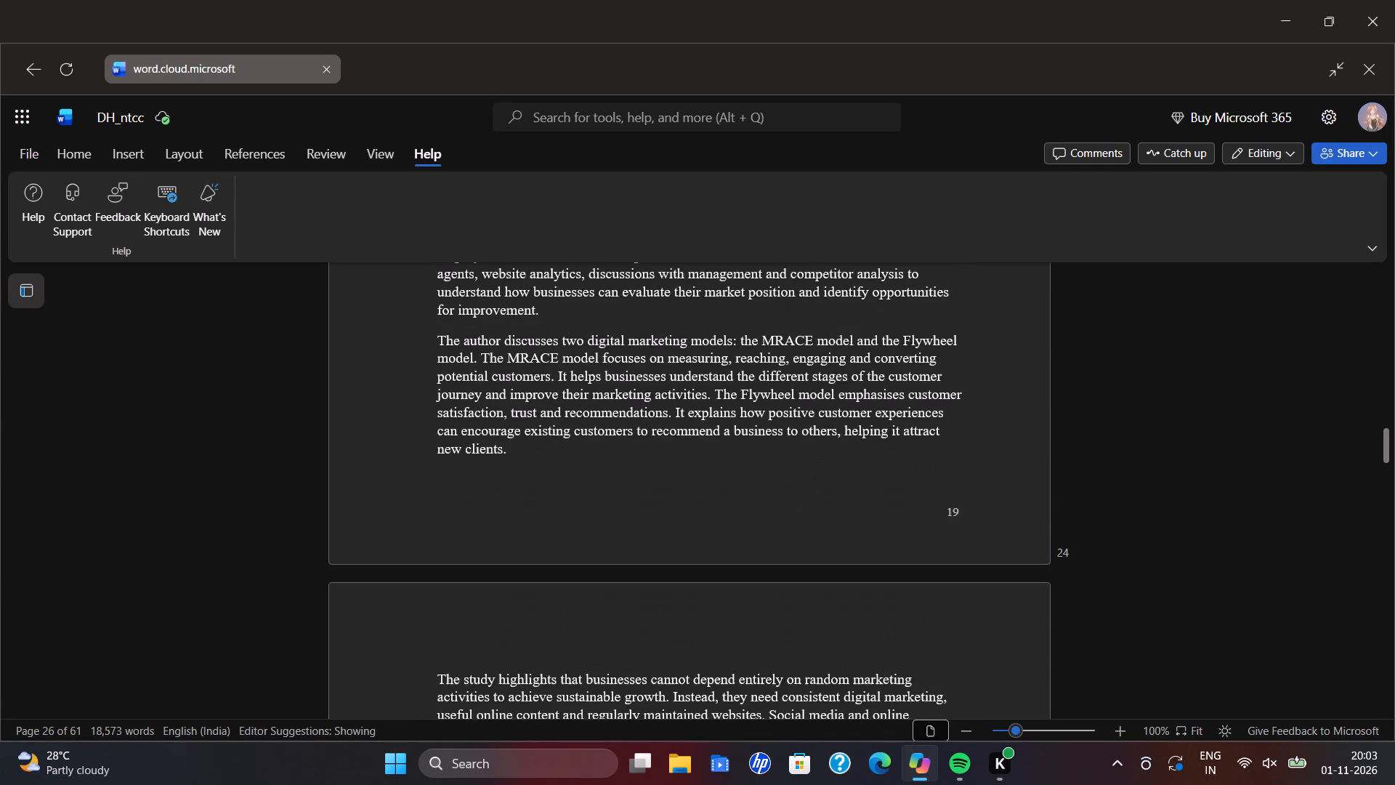
scroll(474, 488, up, 12)
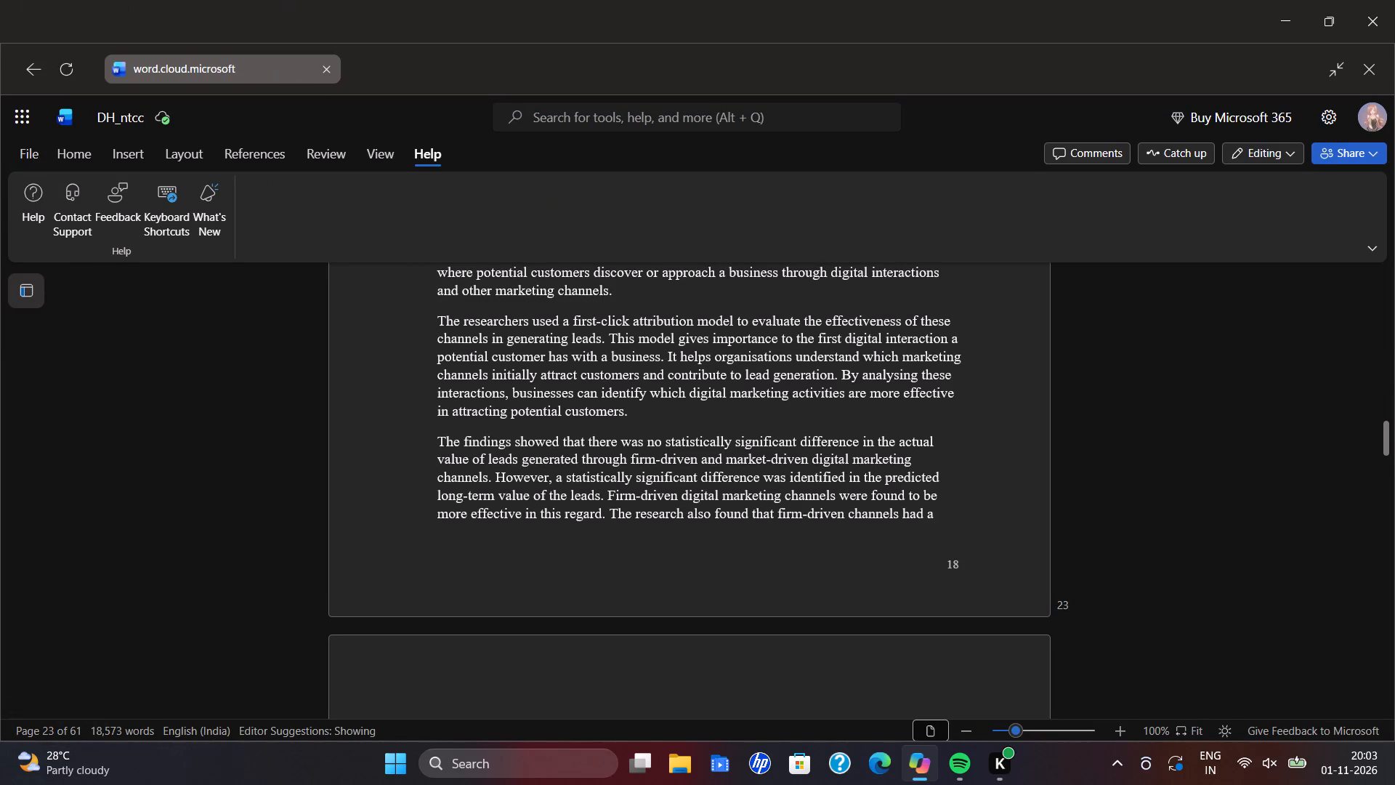
scroll(655, 291, up, 2)
scroll(655, 231, up, 4)
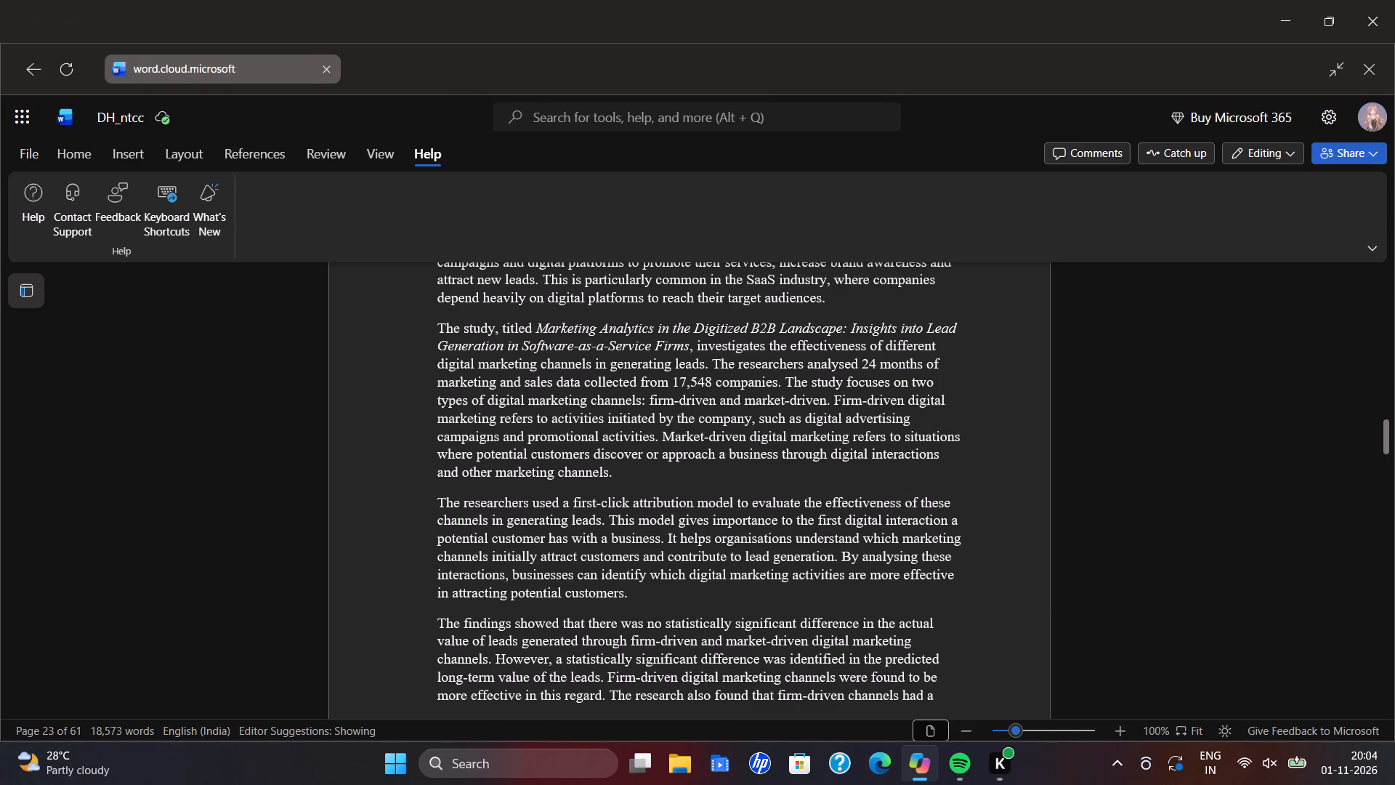
scroll(640, 494, up, 16)
scroll(640, 466, up, 13)
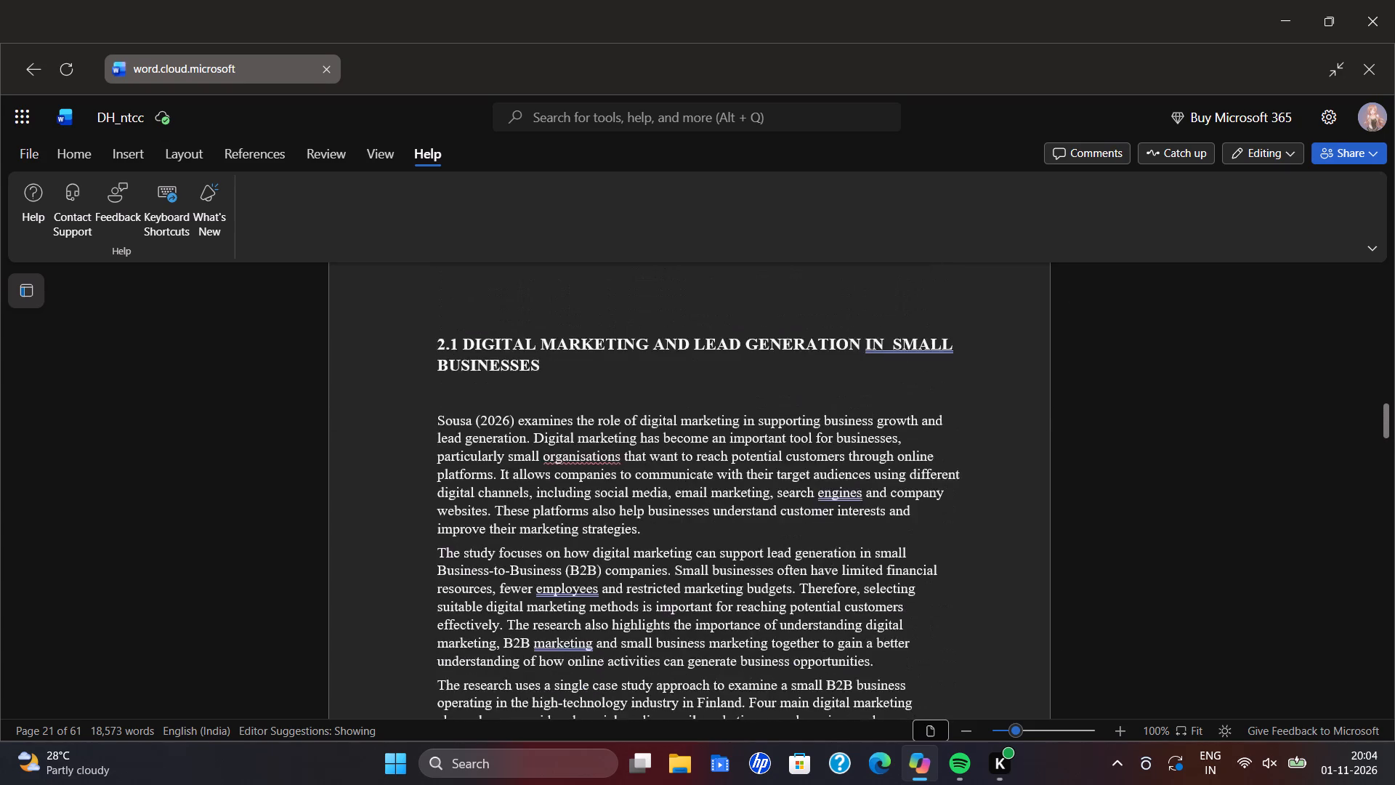
scroll(638, 461, up, 17)
scroll(628, 443, up, 13)
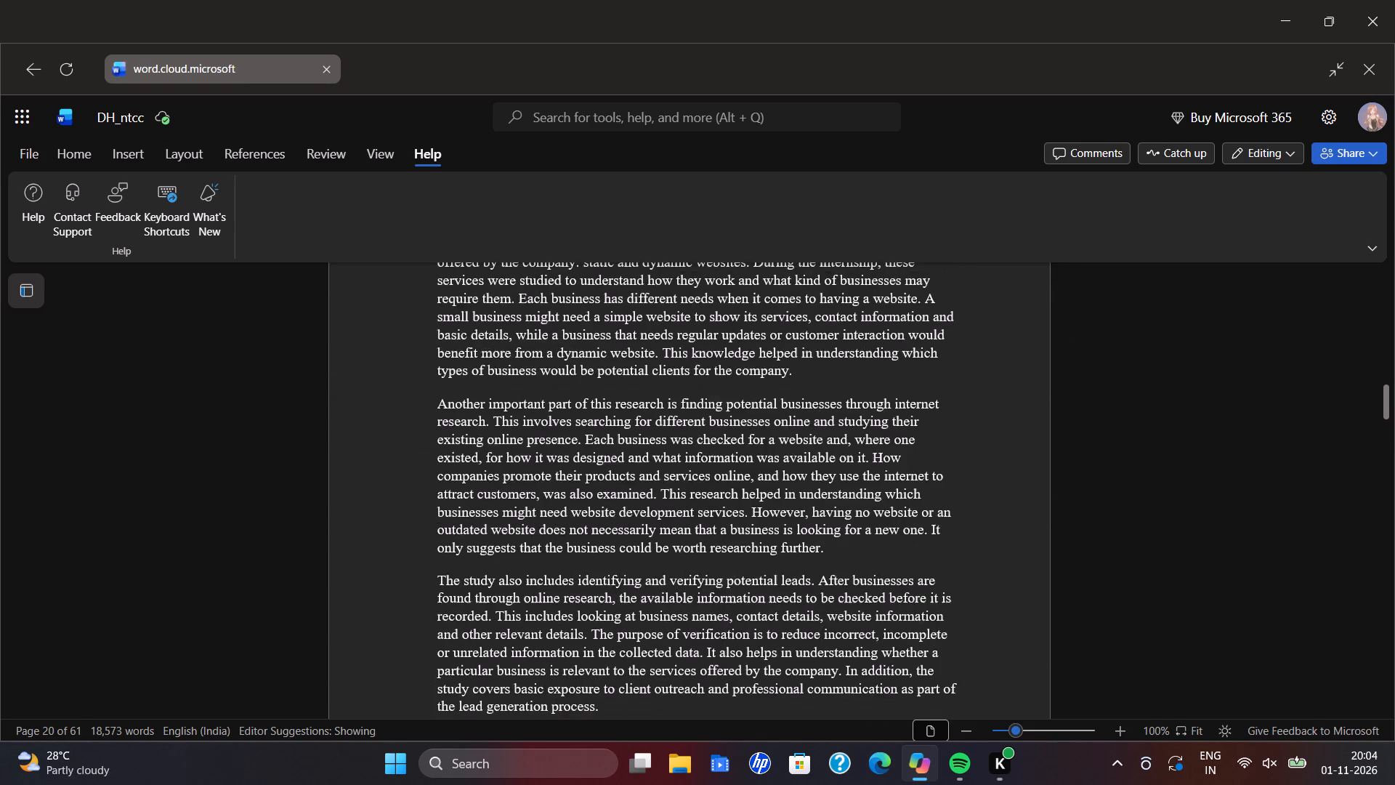
scroll(626, 443, up, 15)
scroll(626, 443, up, 12)
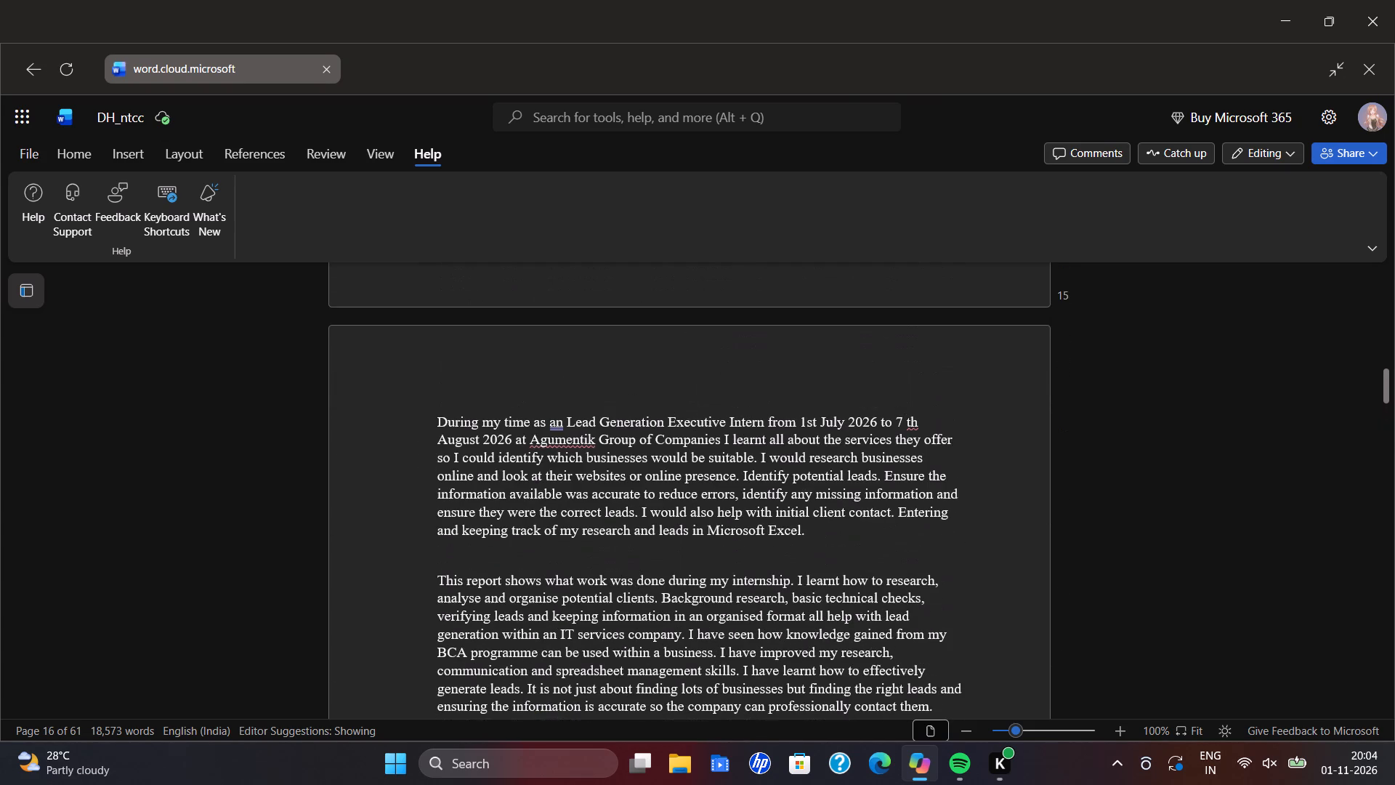
scroll(617, 462, down, 2)
scroll(583, 406, down, 2)
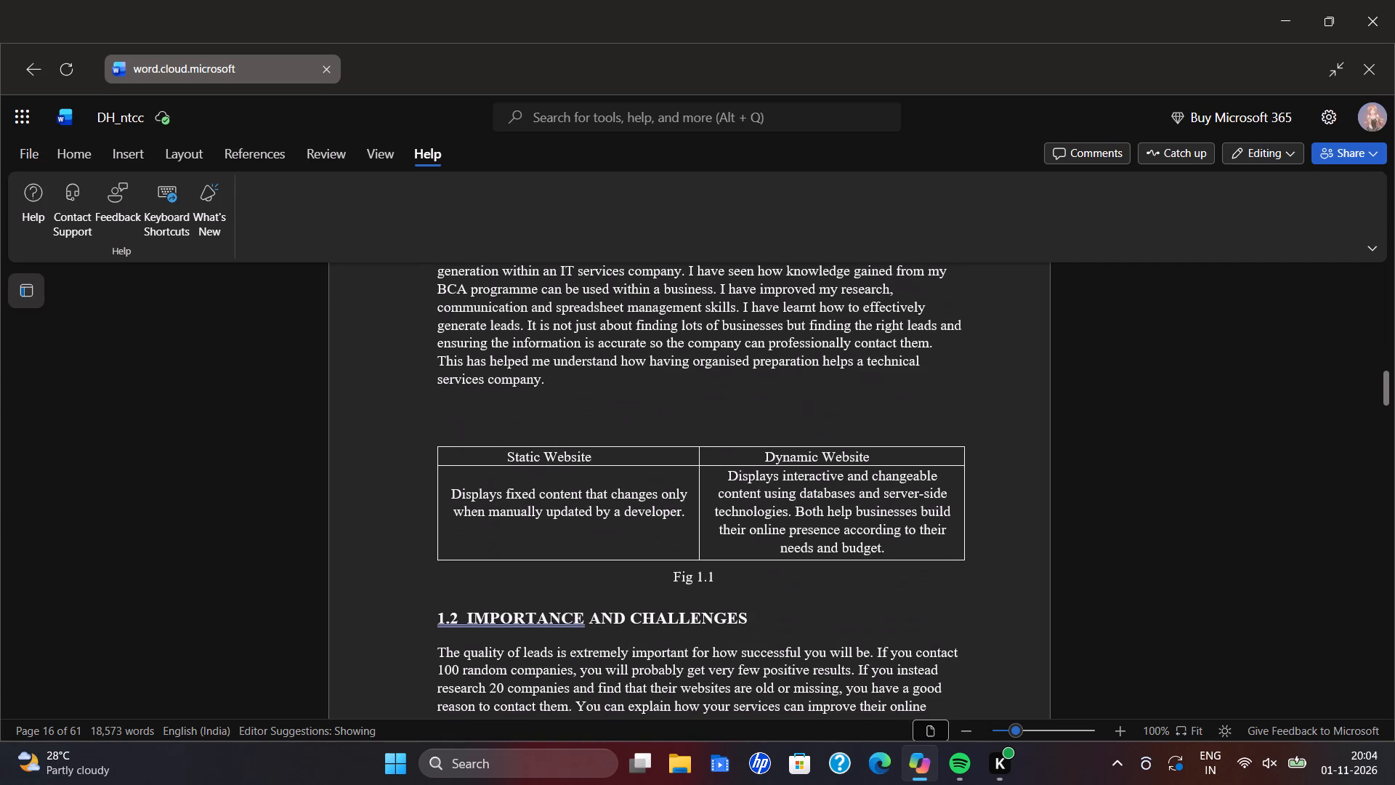
scroll(740, 496, down, 3)
scroll(759, 510, up, 2)
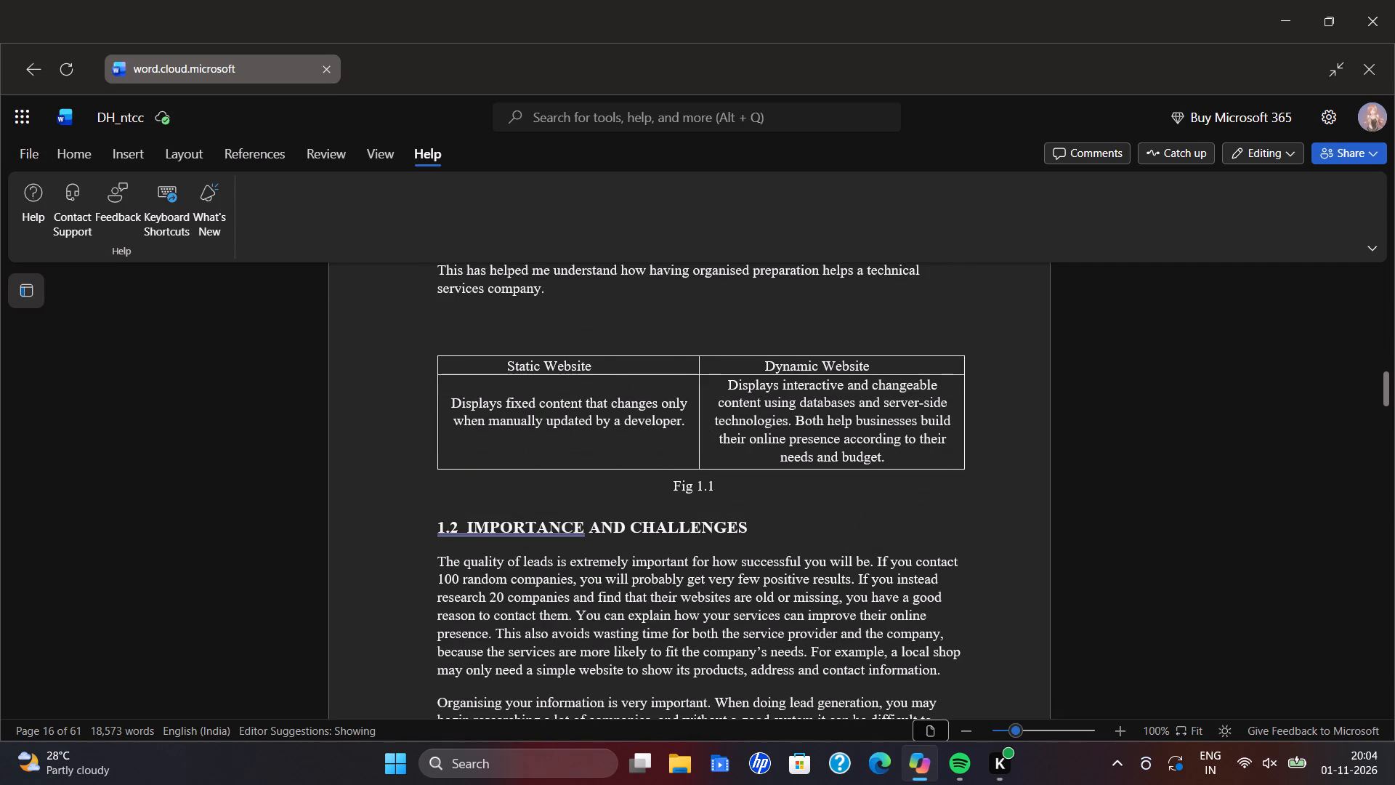
Place the insertion point in the blank space above the heading 1.3 OBJECTIVE OF THE RESEARCH.
scroll(819, 500, down, 11)
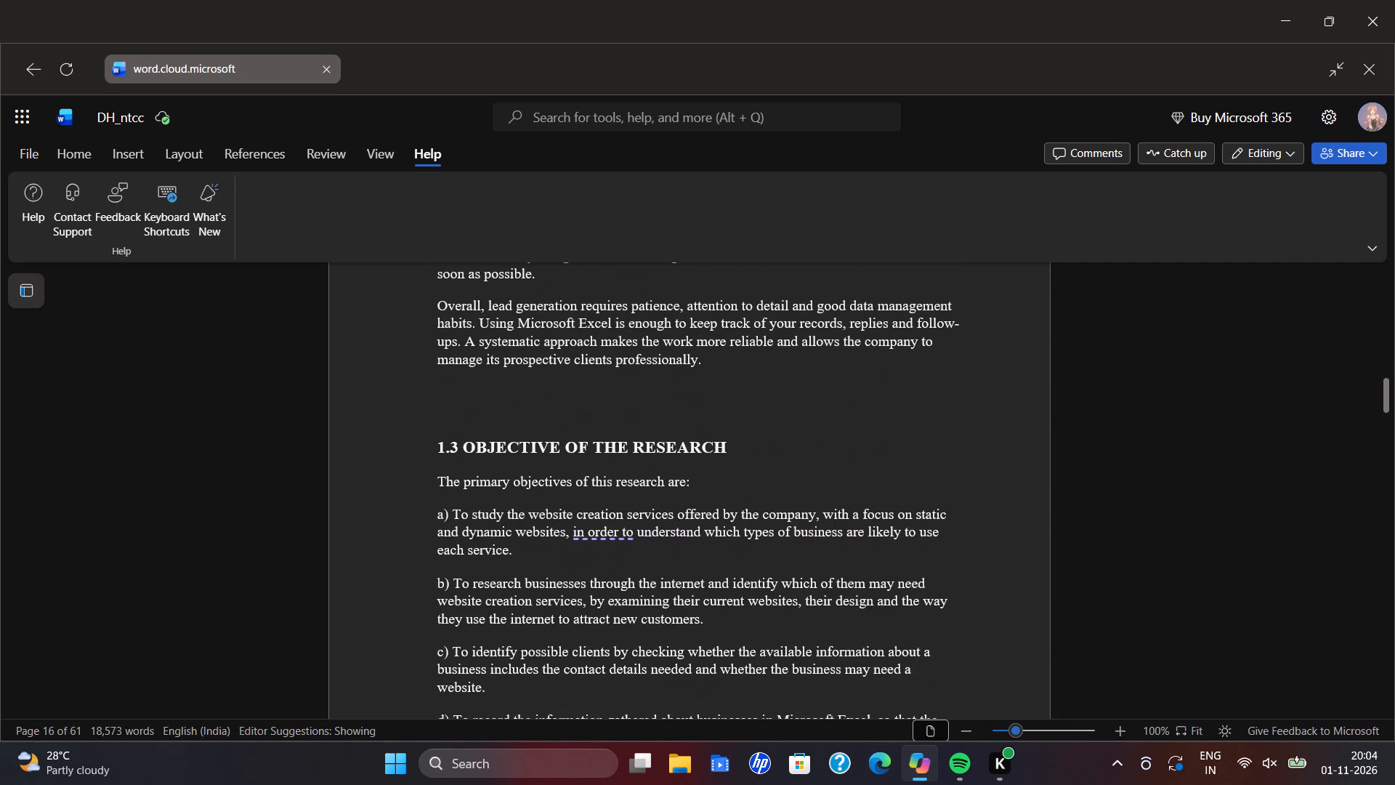
click(666, 404)
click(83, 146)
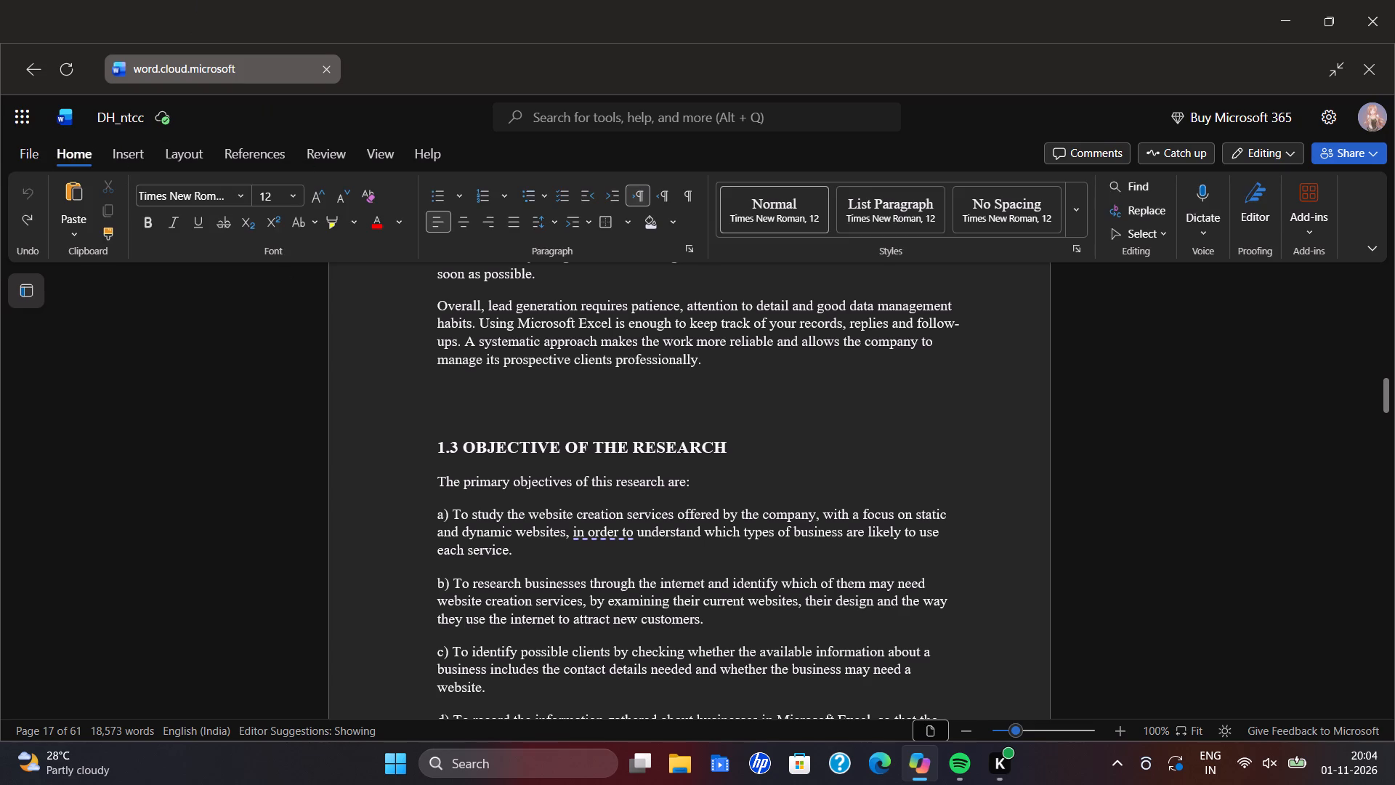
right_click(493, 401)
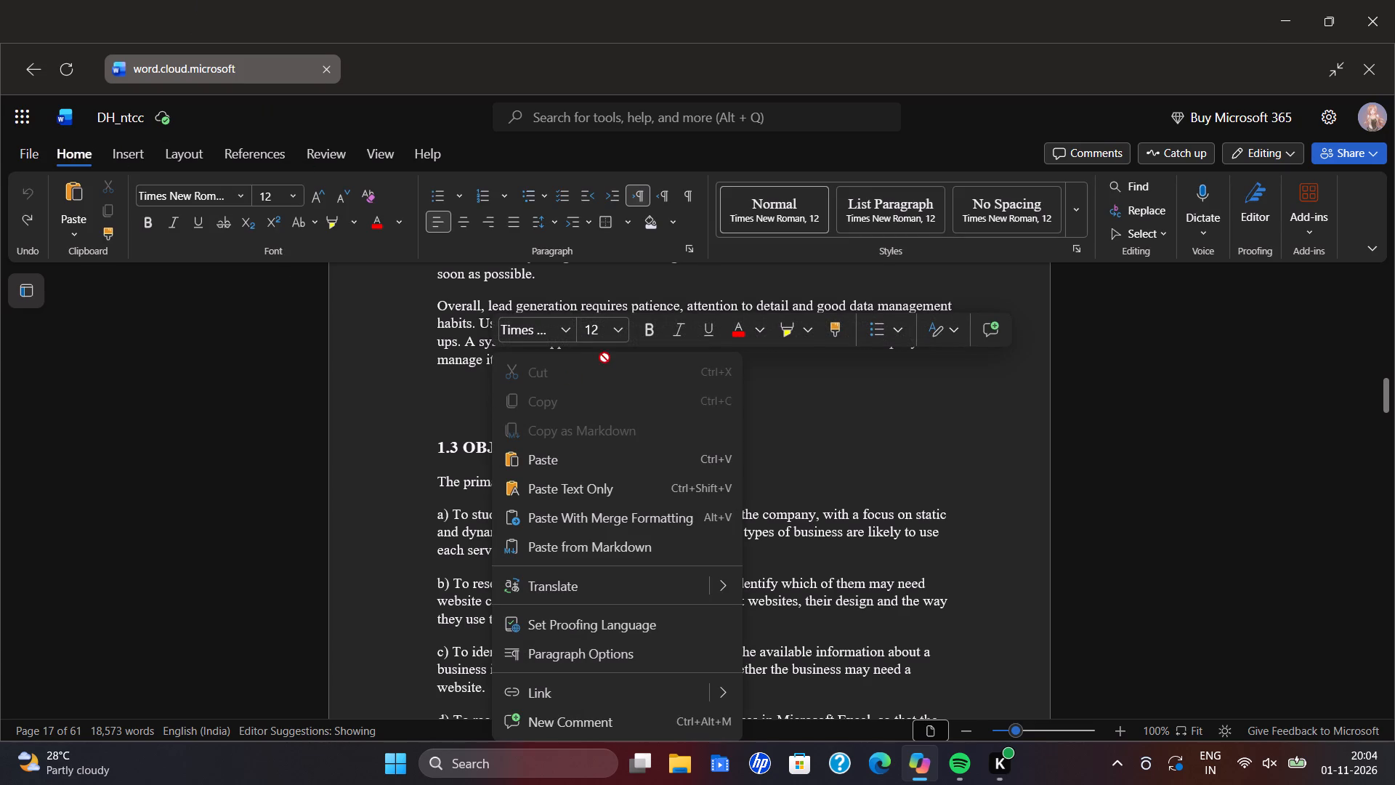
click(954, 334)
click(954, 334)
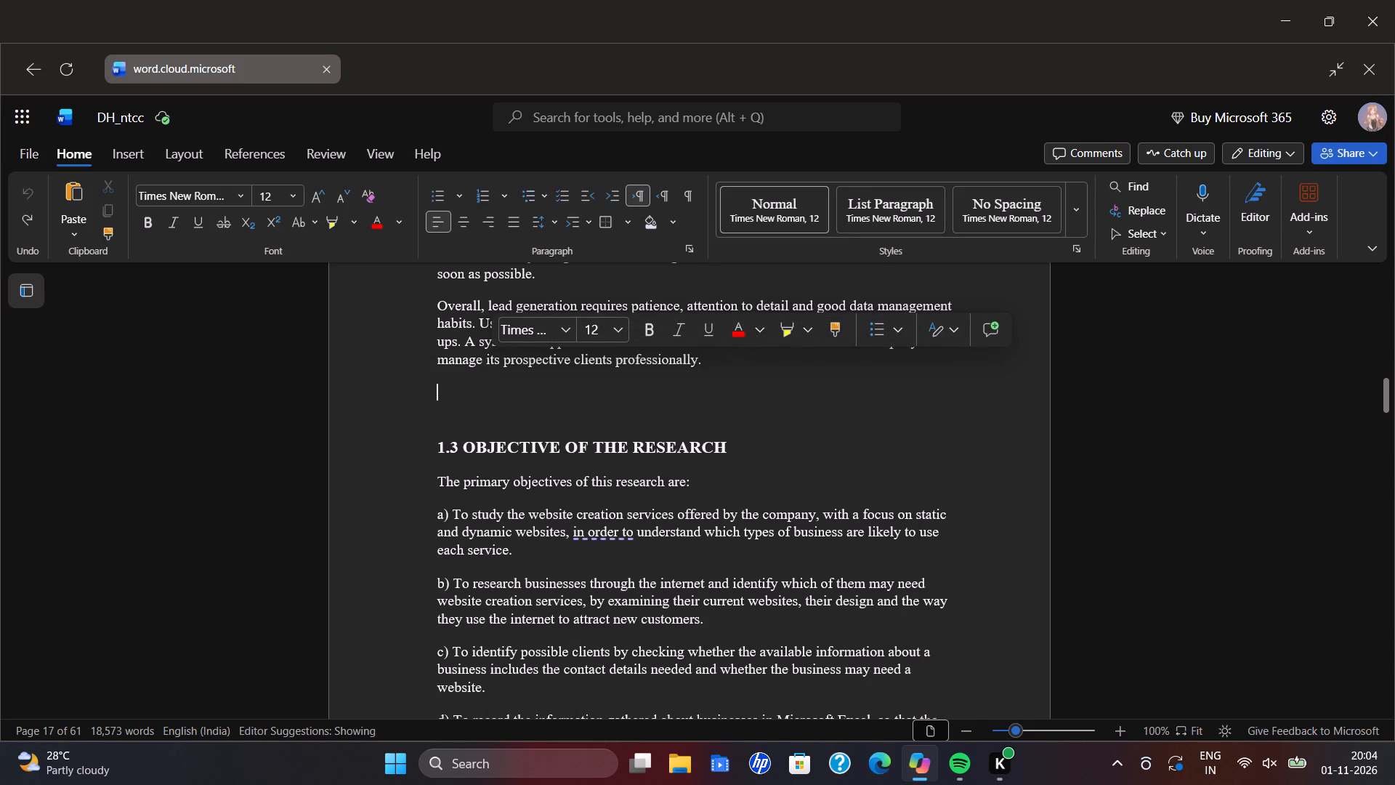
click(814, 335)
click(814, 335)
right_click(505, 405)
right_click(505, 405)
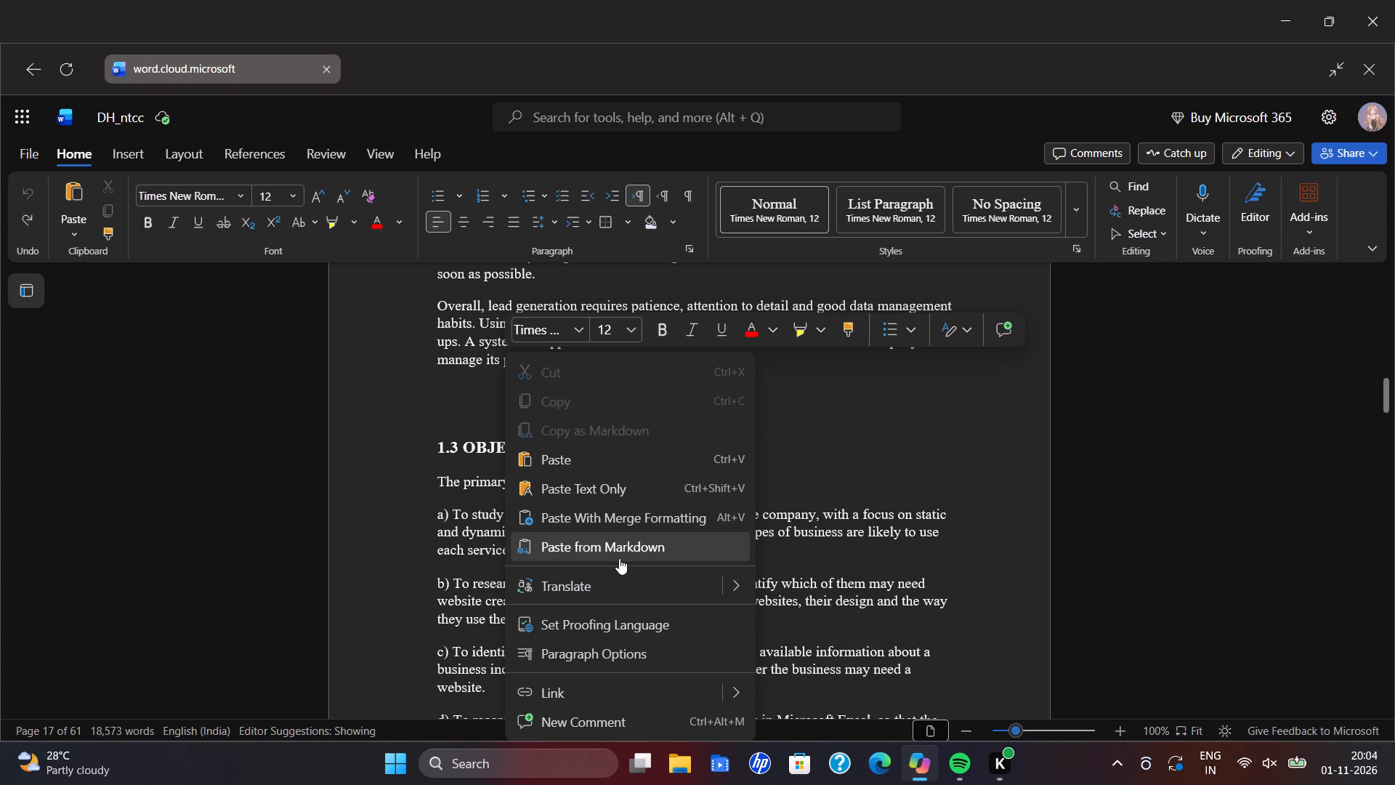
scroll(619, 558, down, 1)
Insert a 2x1 table in the blank space above the heading 1.3 OBJECTIVE OF THE RESEARCH.
click(454, 427)
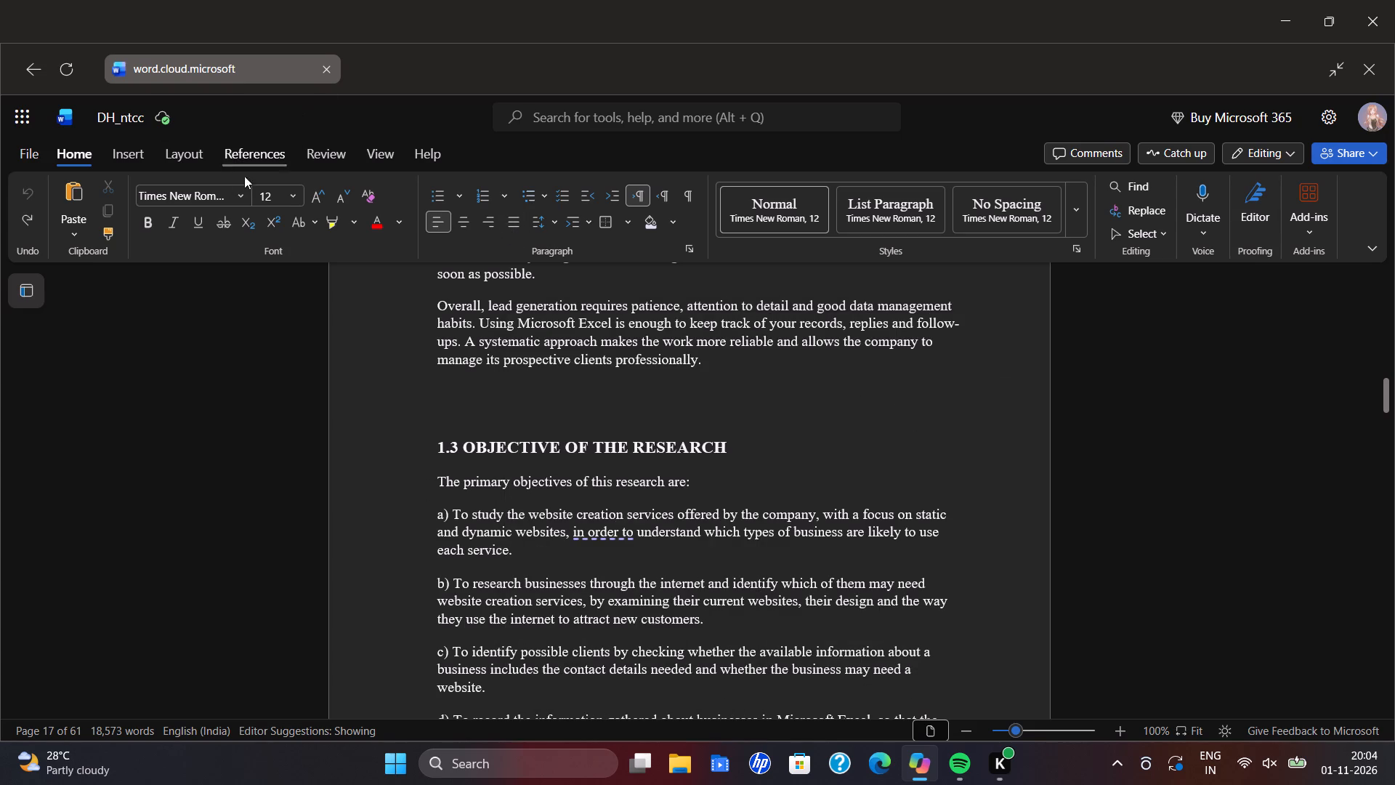
click(136, 153)
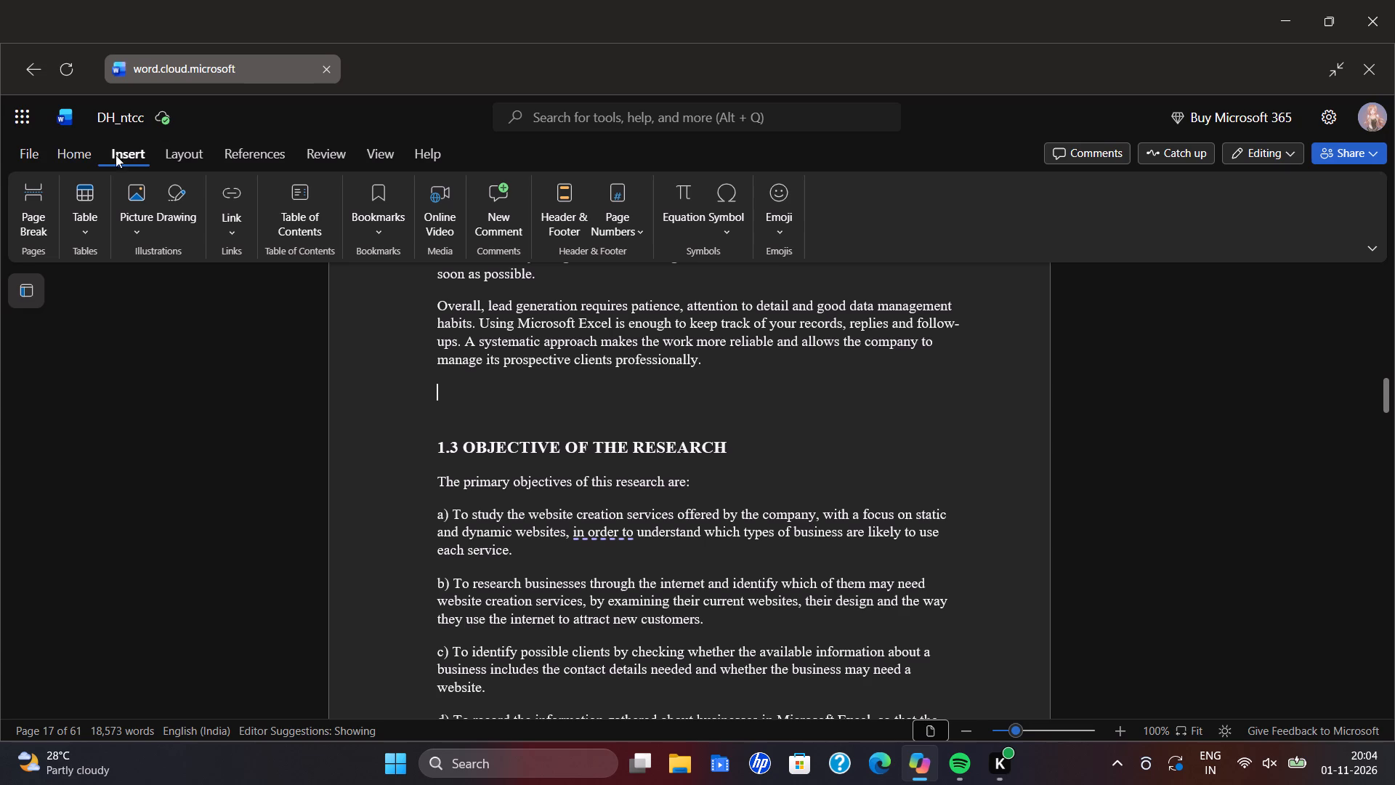
click(86, 198)
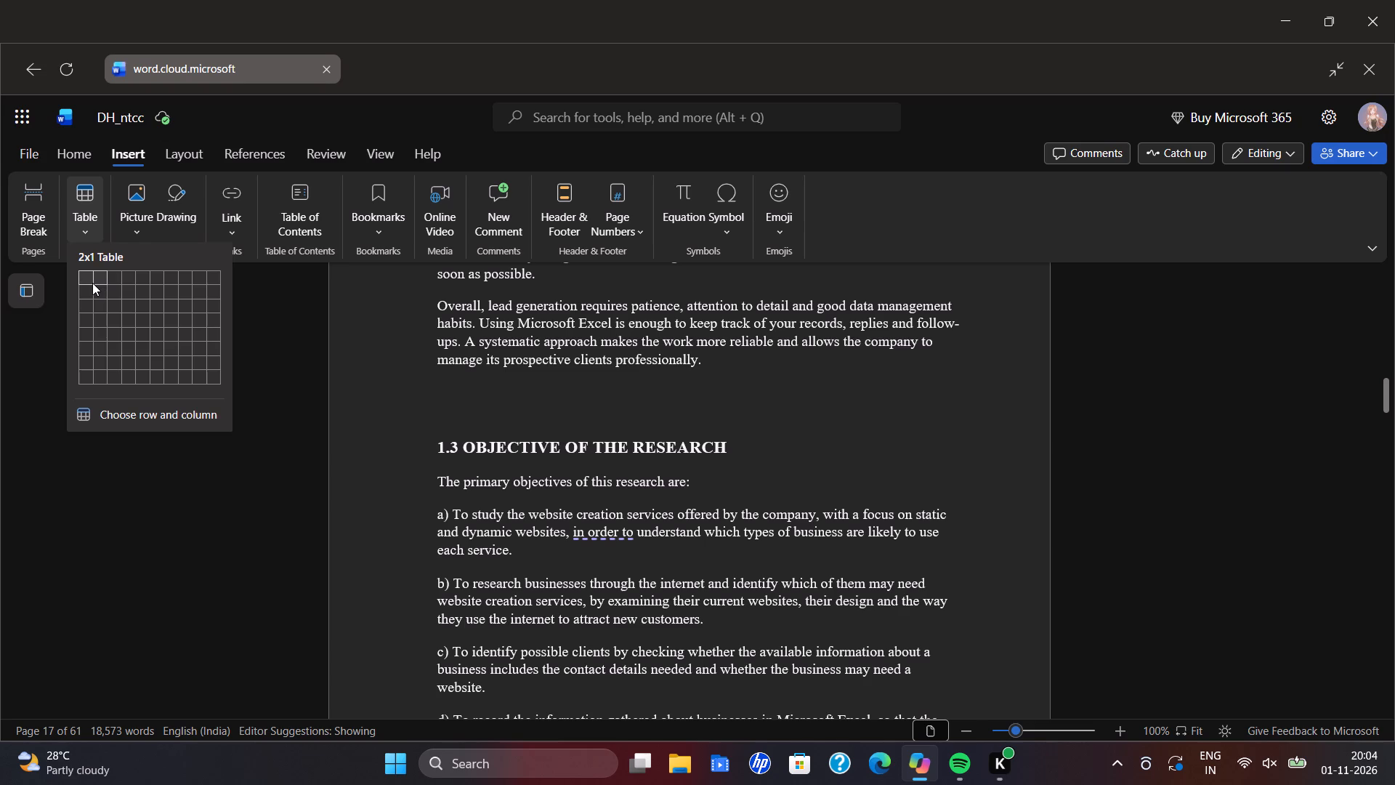
click(92, 283)
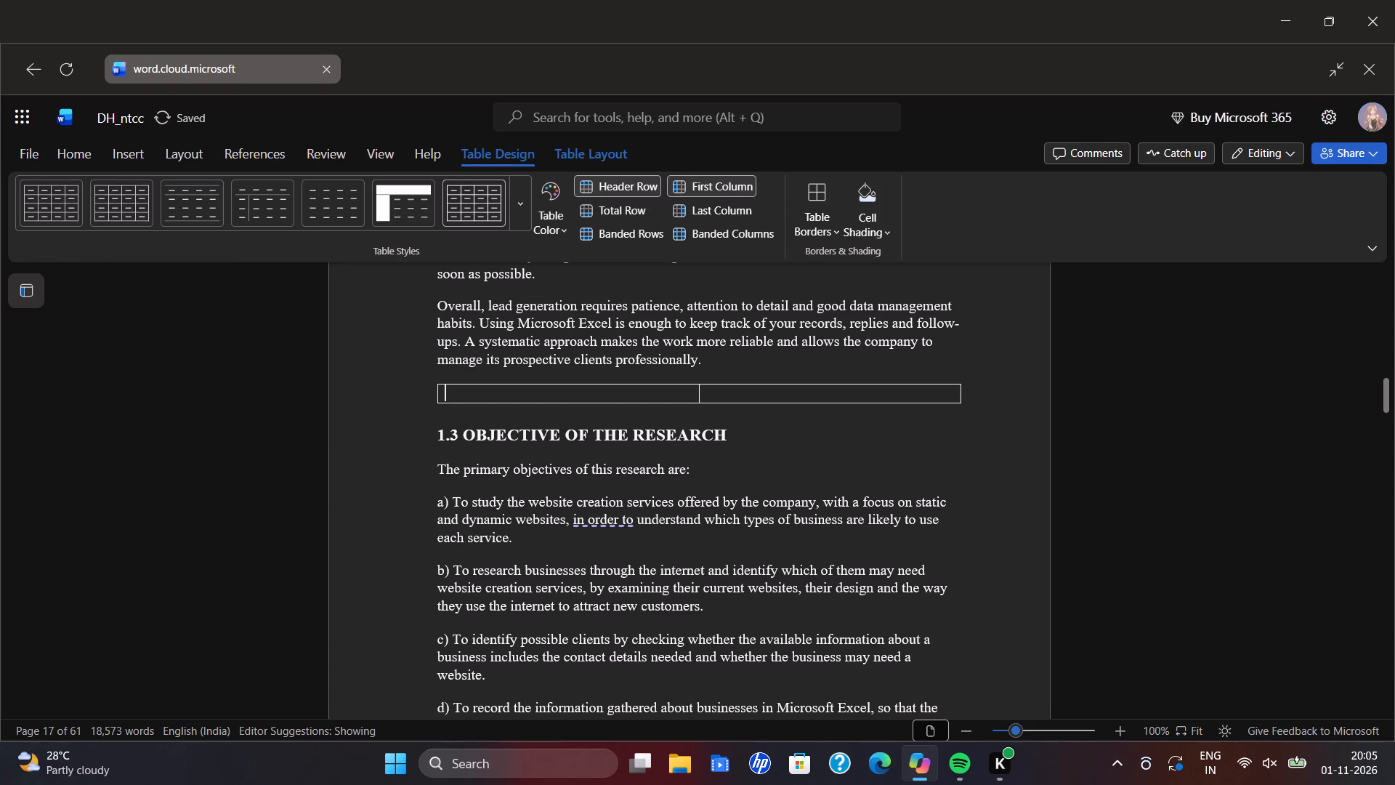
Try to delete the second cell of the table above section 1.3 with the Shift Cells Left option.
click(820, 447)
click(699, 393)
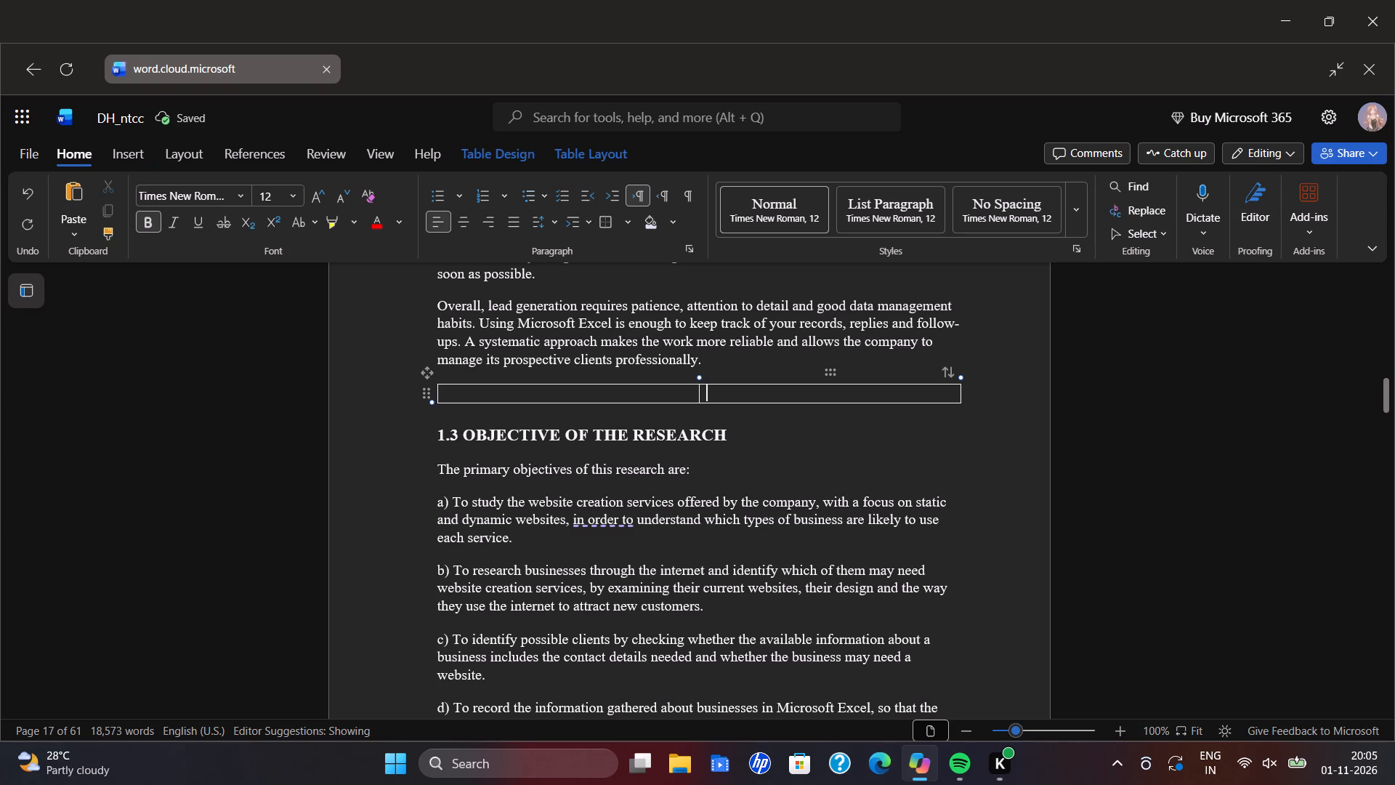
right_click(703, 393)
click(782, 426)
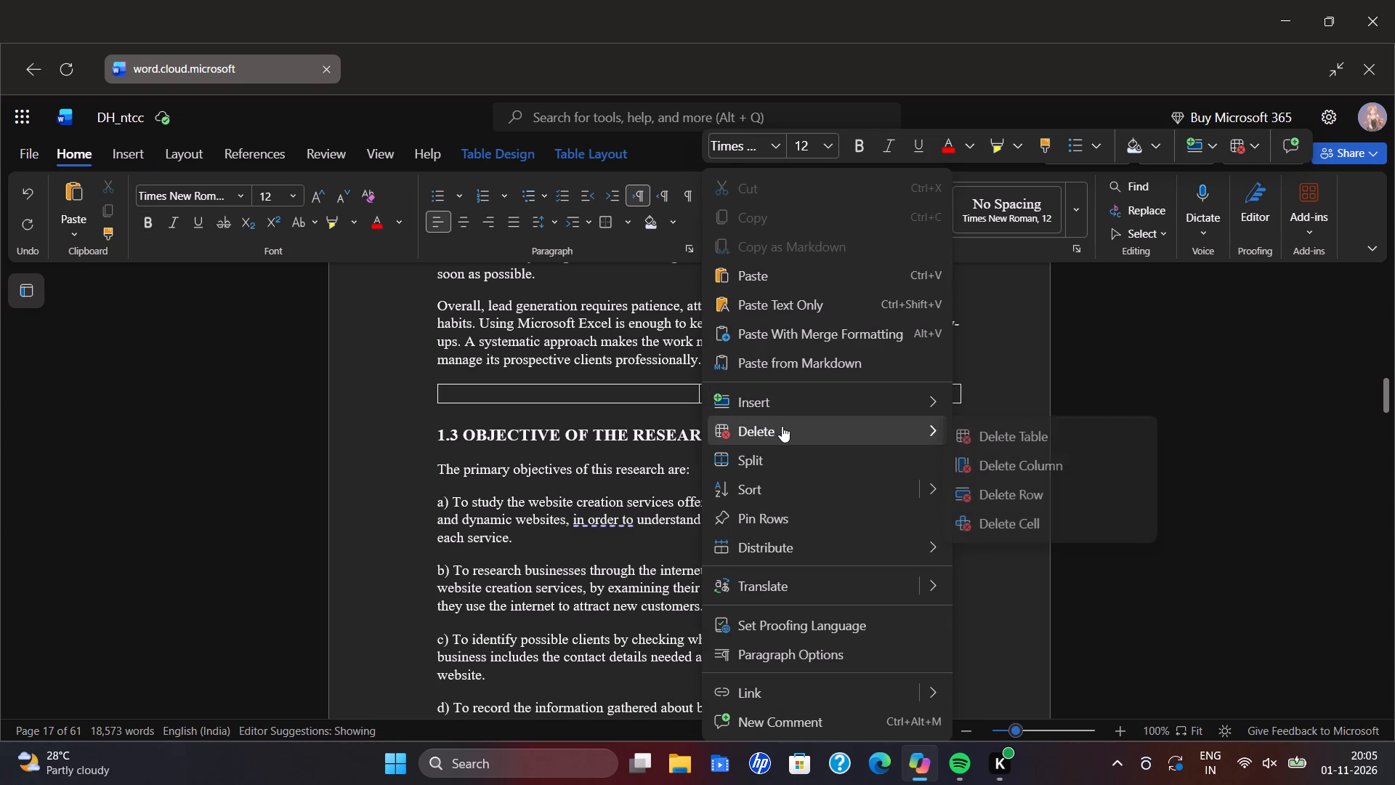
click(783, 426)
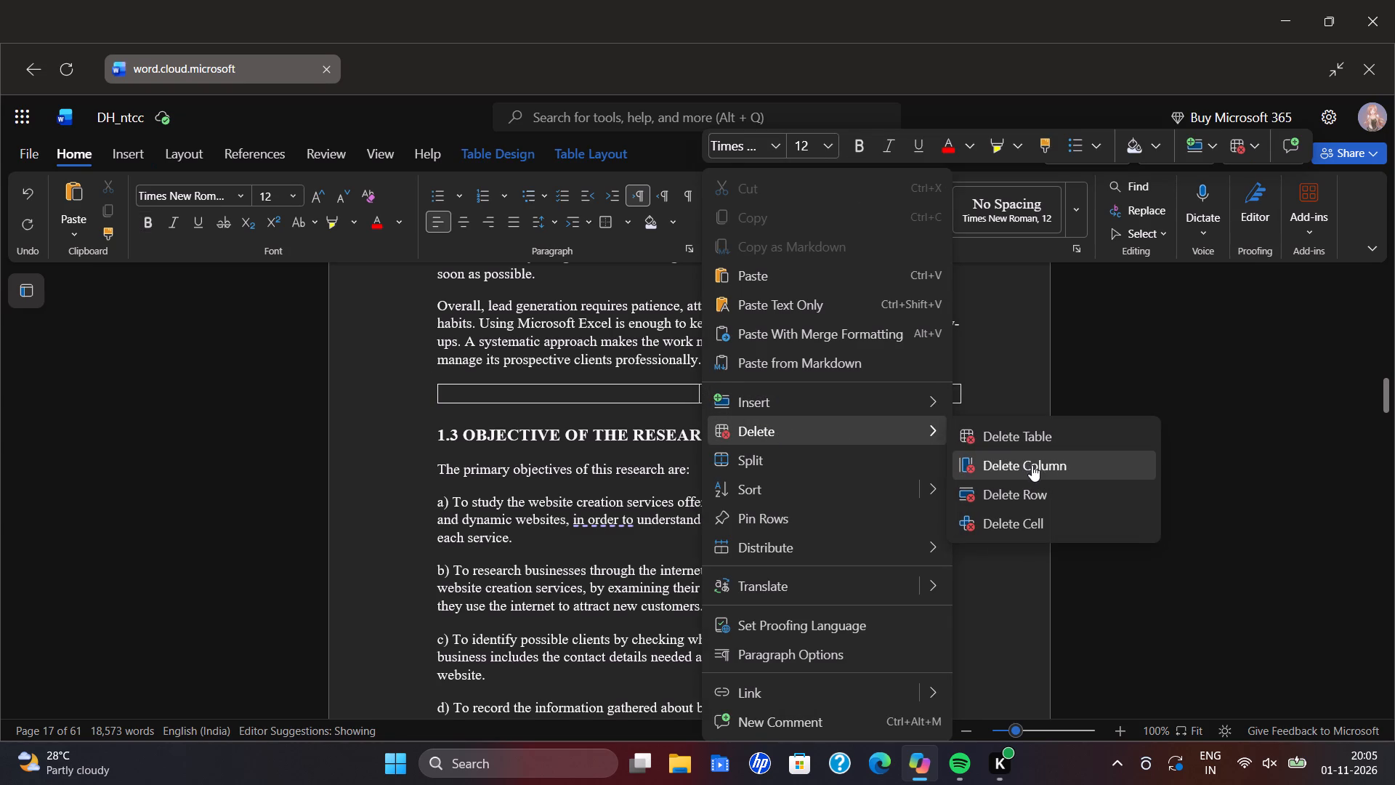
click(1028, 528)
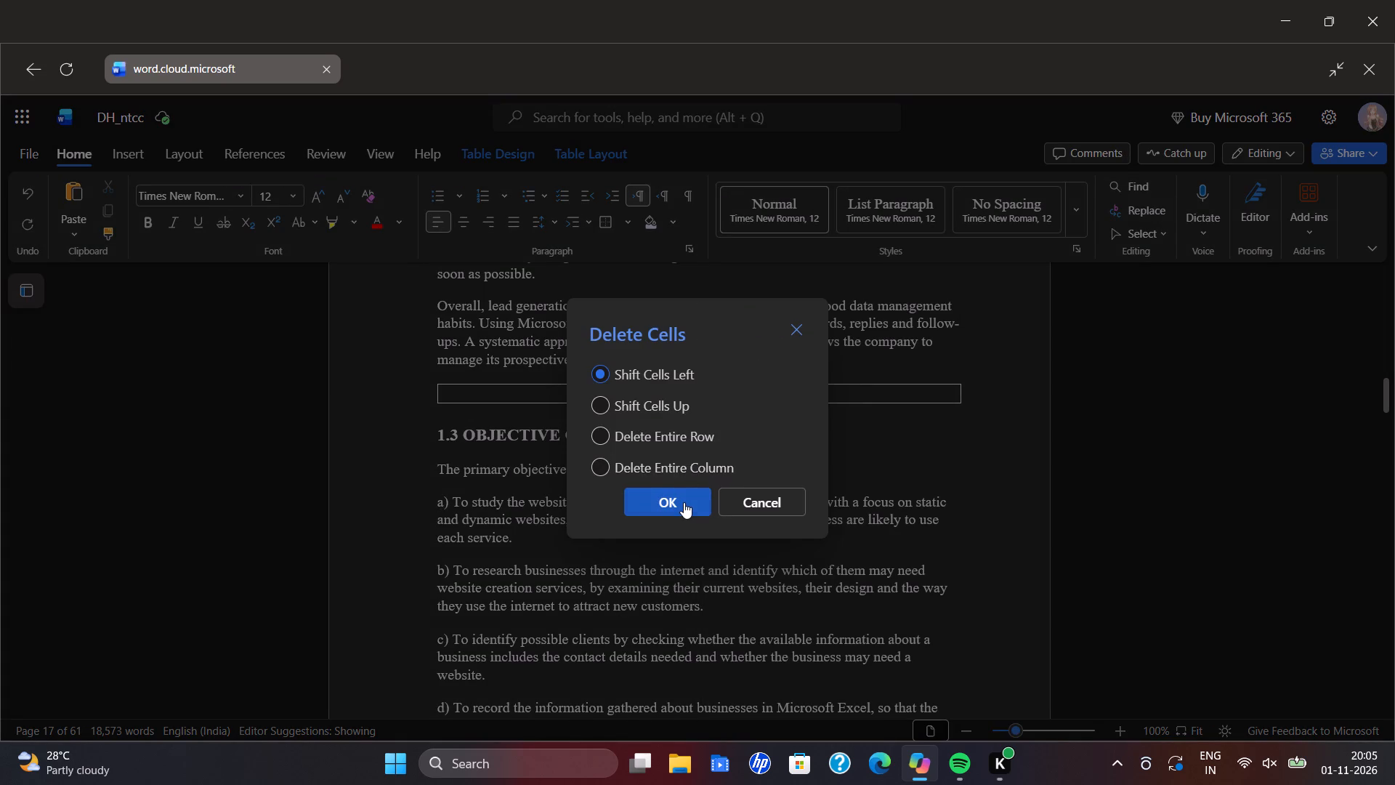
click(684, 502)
Delete the second column of the table above the section 1.3 heading.
right_click(737, 400)
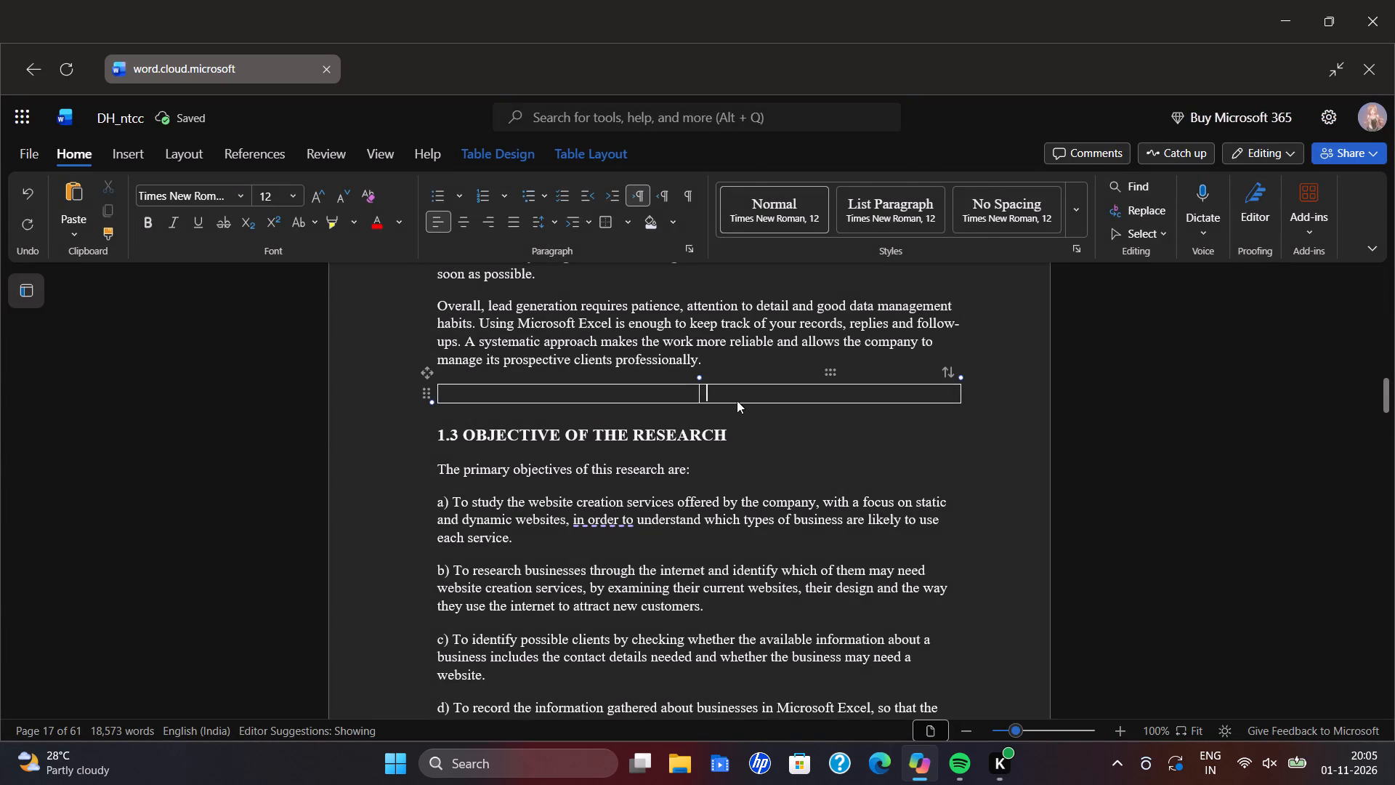
click(833, 430)
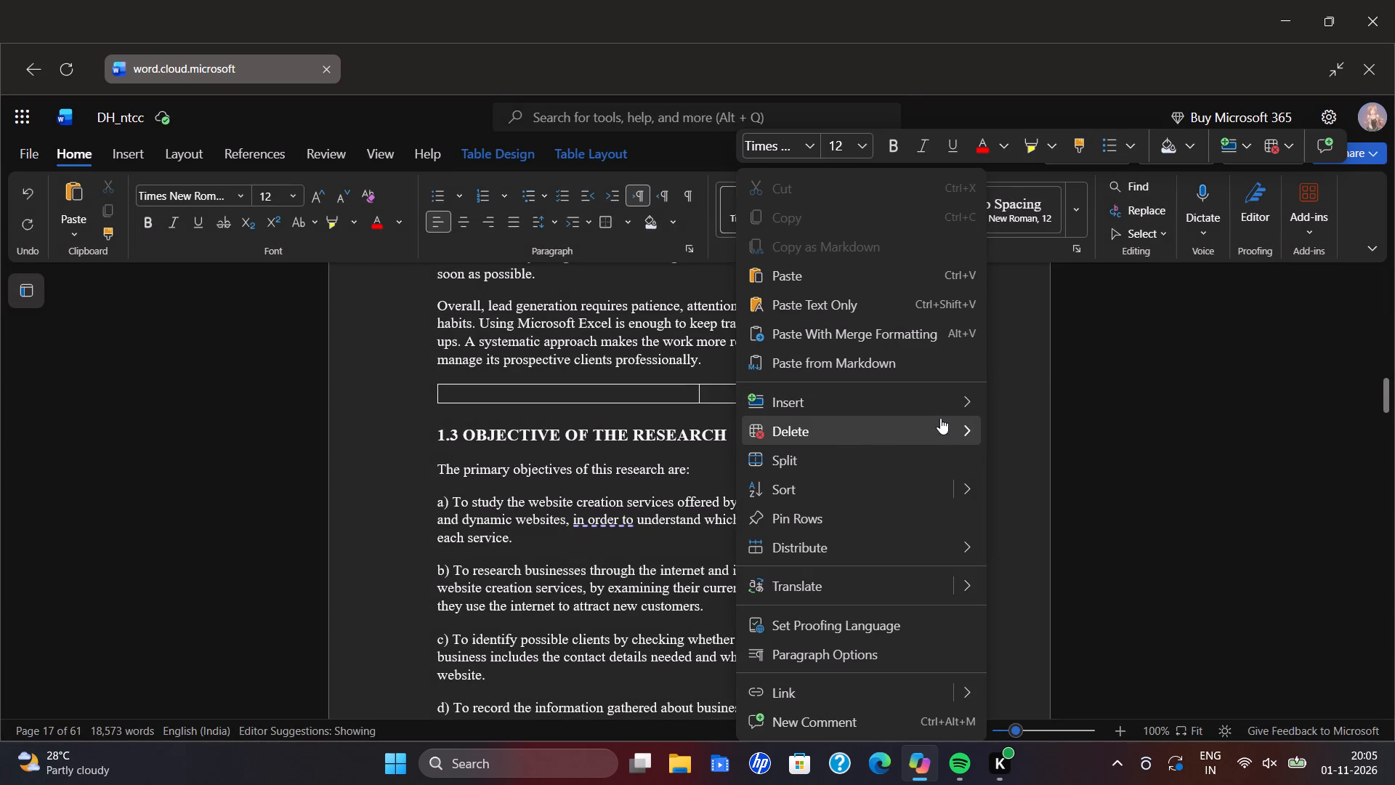
click(1034, 472)
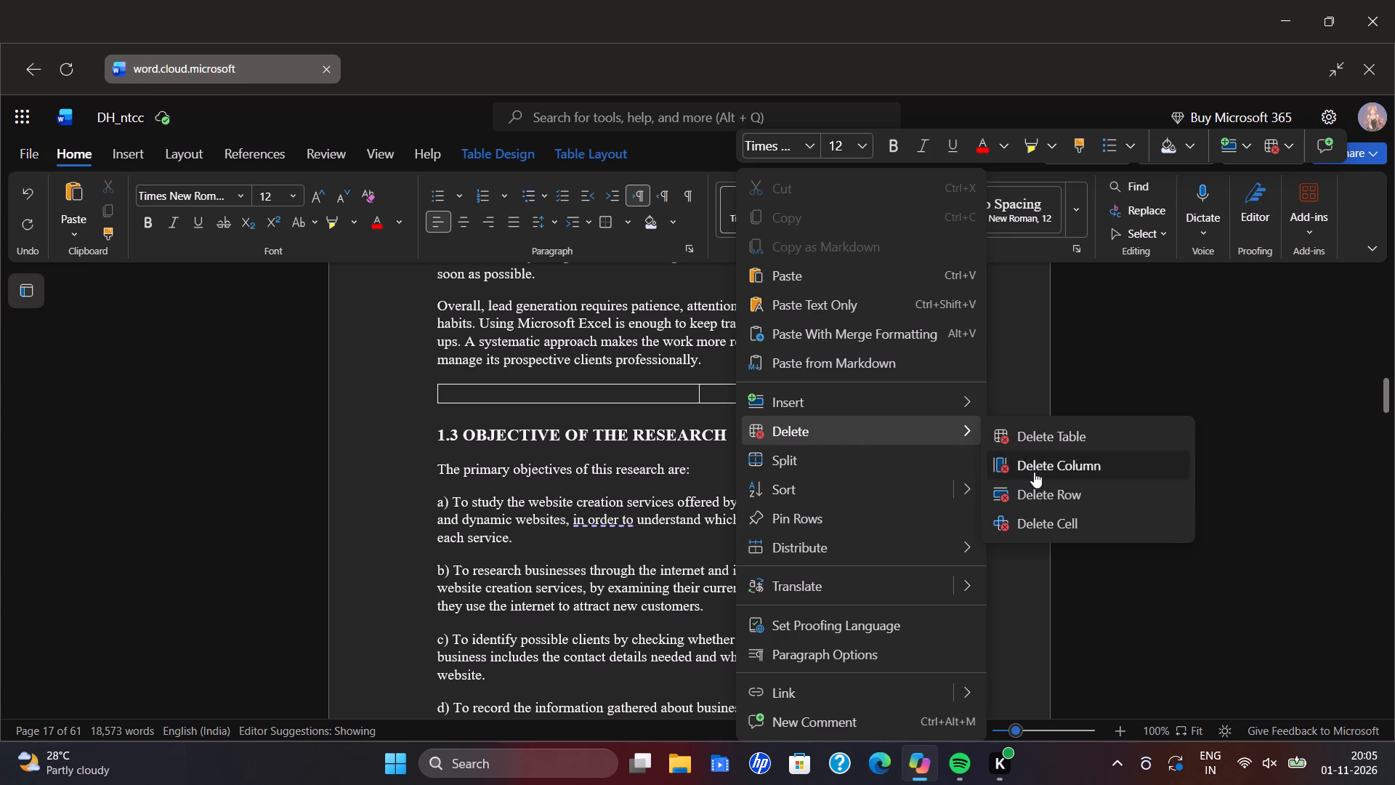
click(809, 426)
click(673, 396)
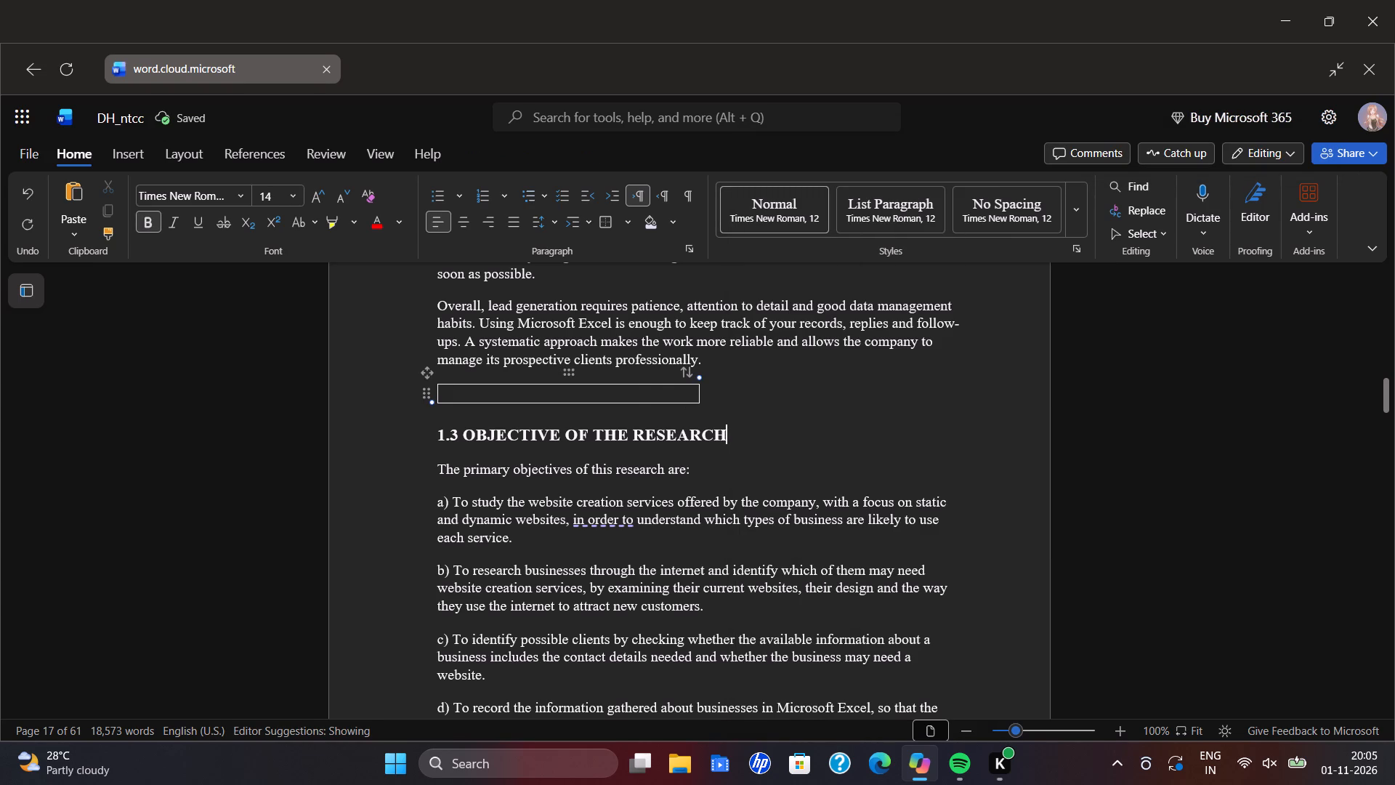
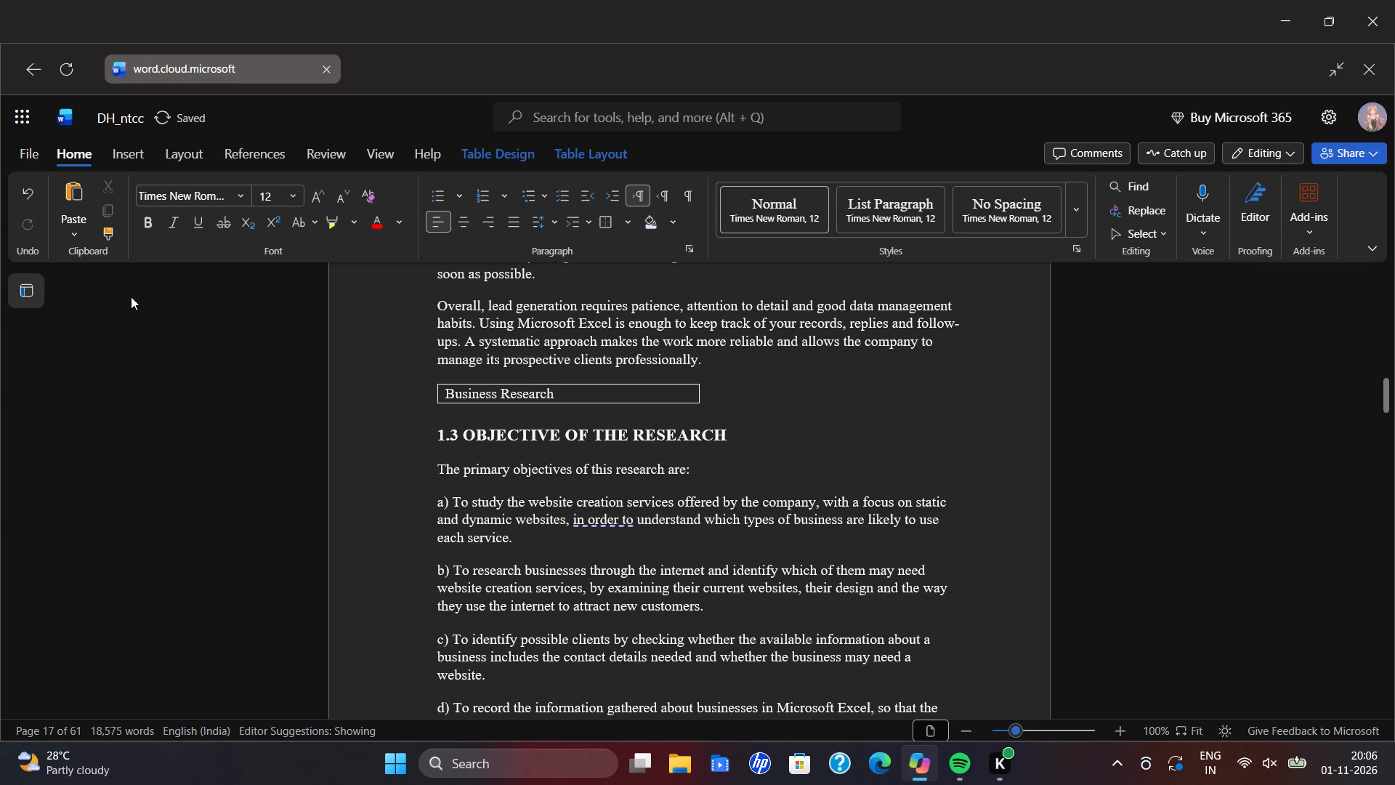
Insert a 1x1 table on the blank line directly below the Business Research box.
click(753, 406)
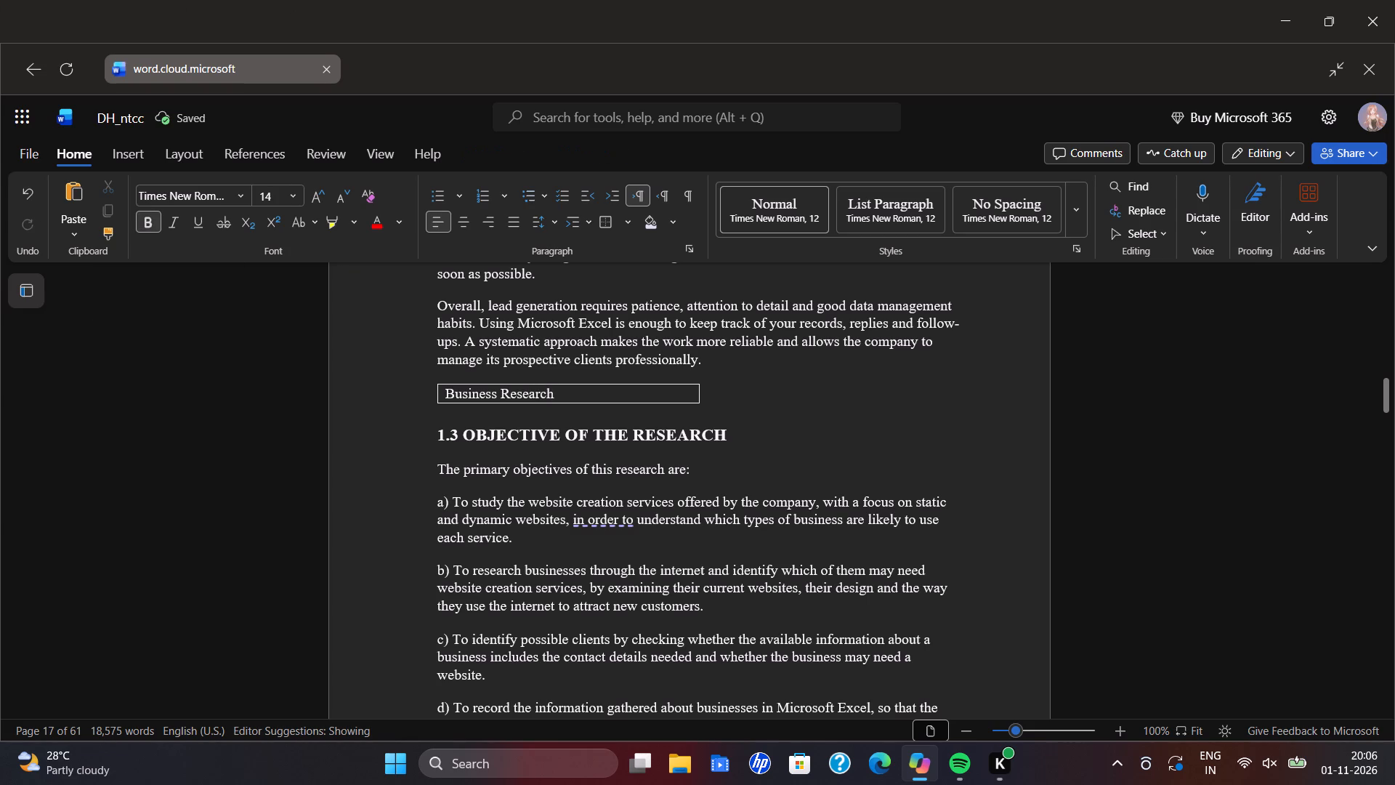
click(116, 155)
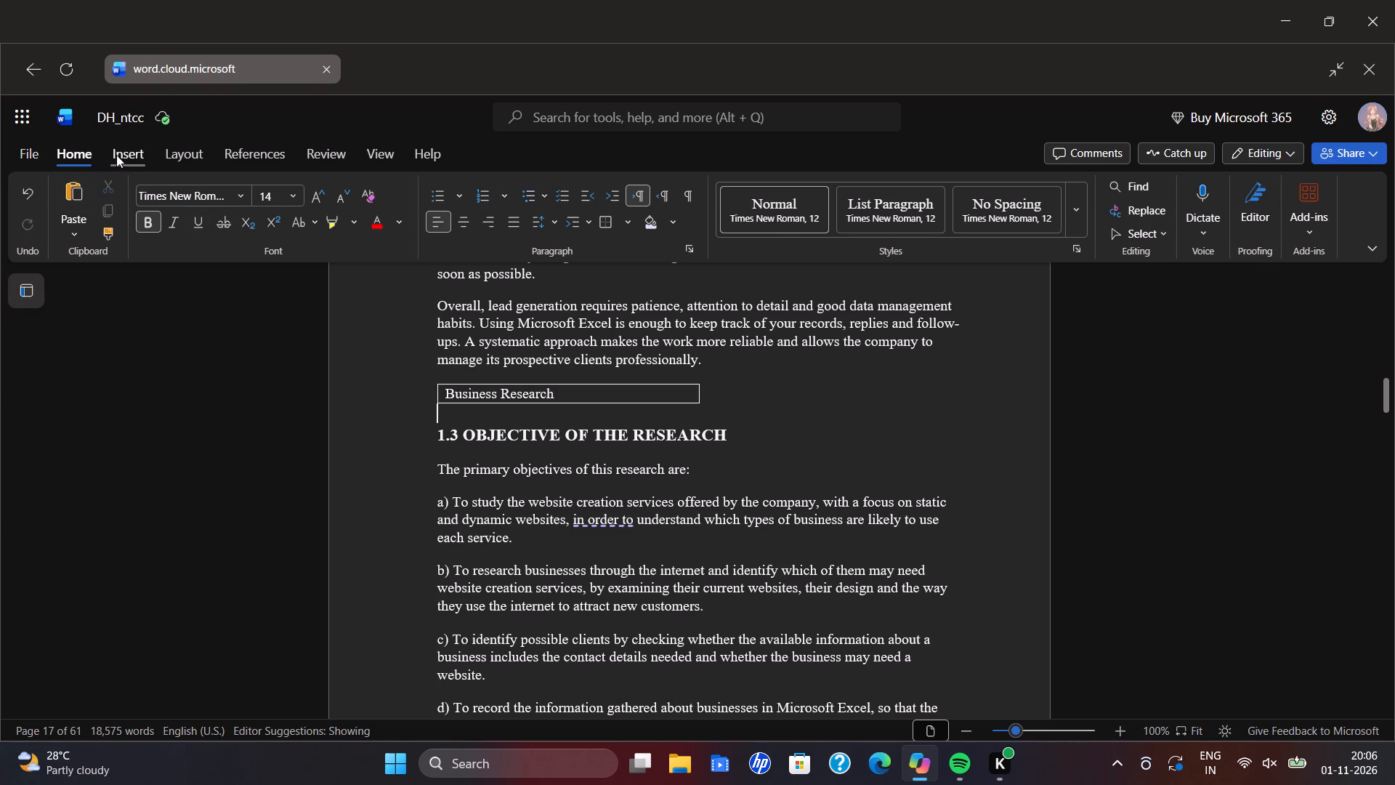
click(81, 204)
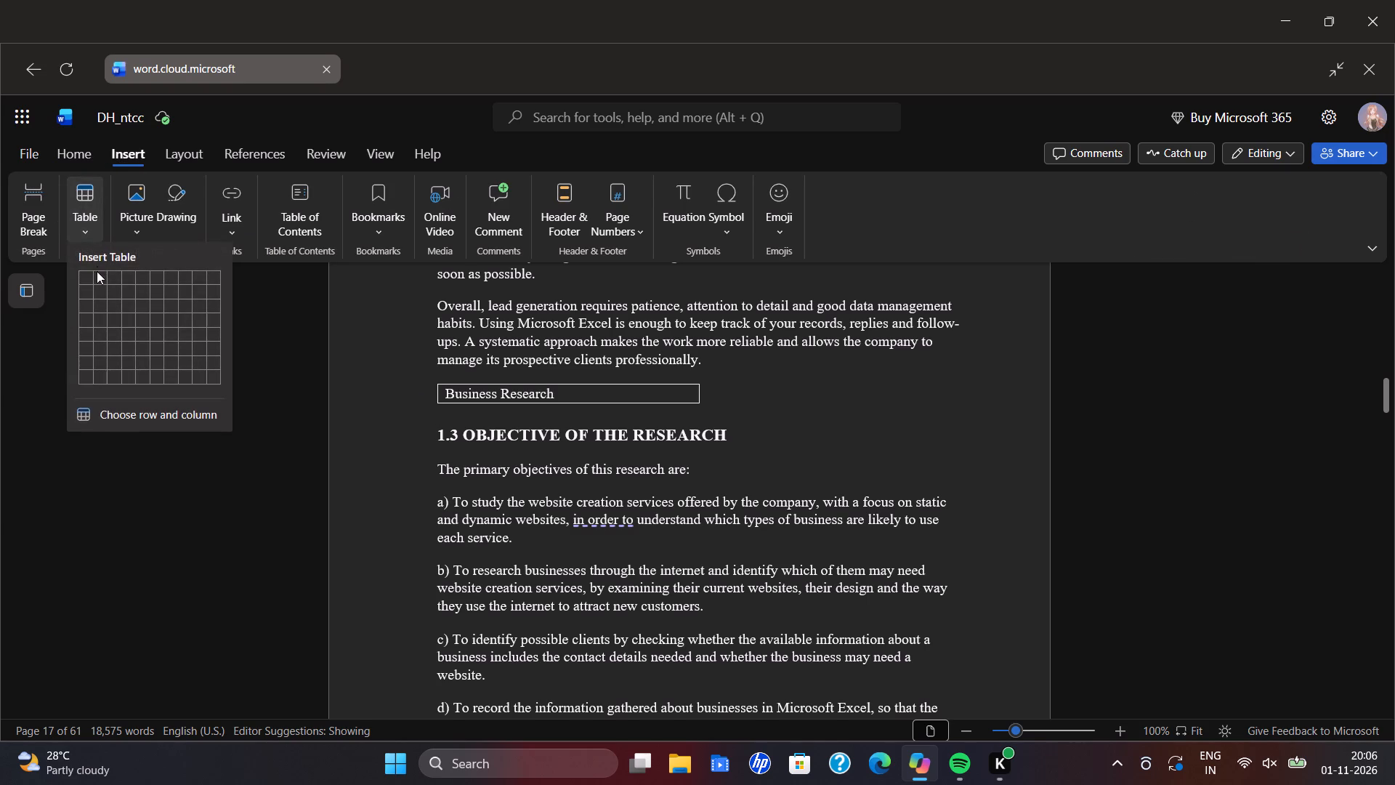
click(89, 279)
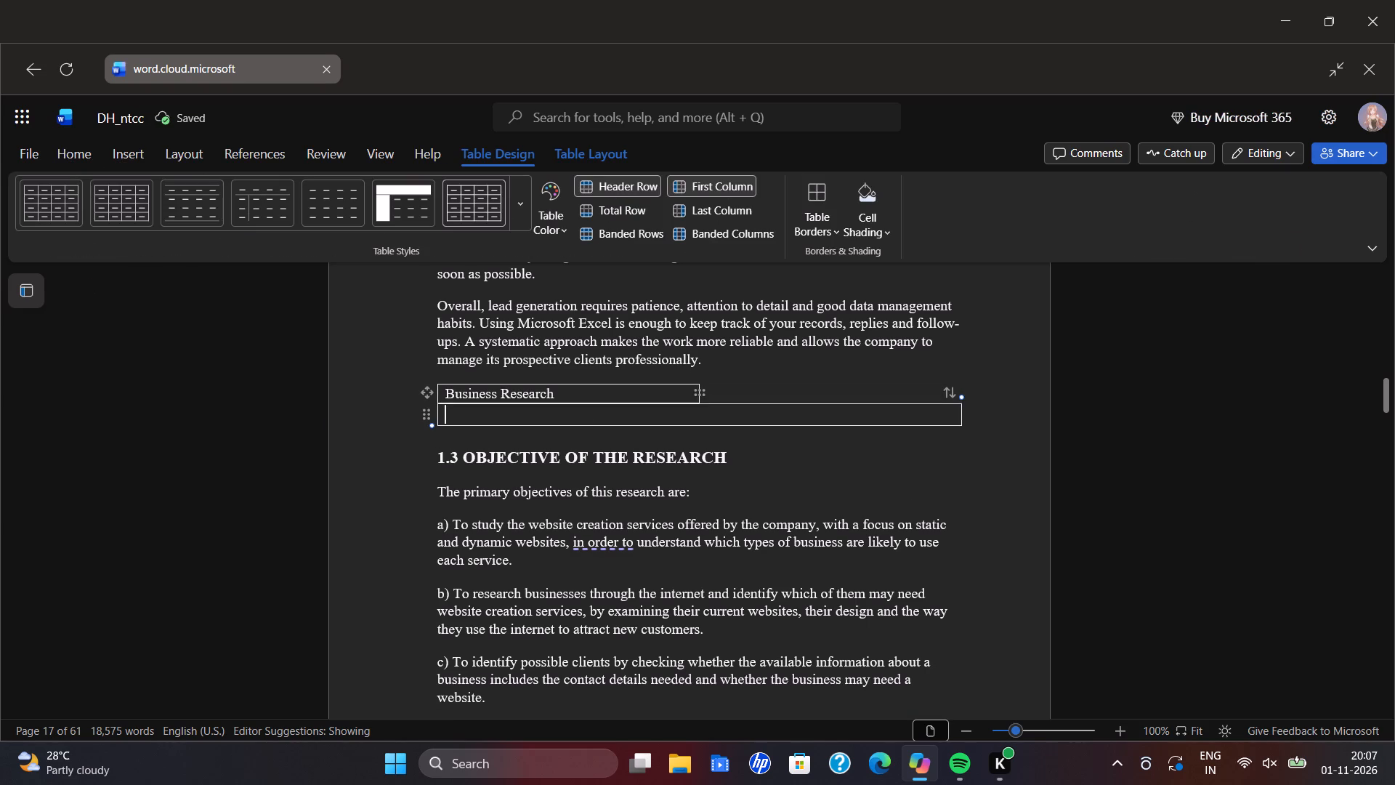
Widen the Business Research box to about five-sixths of the text width.
drag(701, 400, 748, 394)
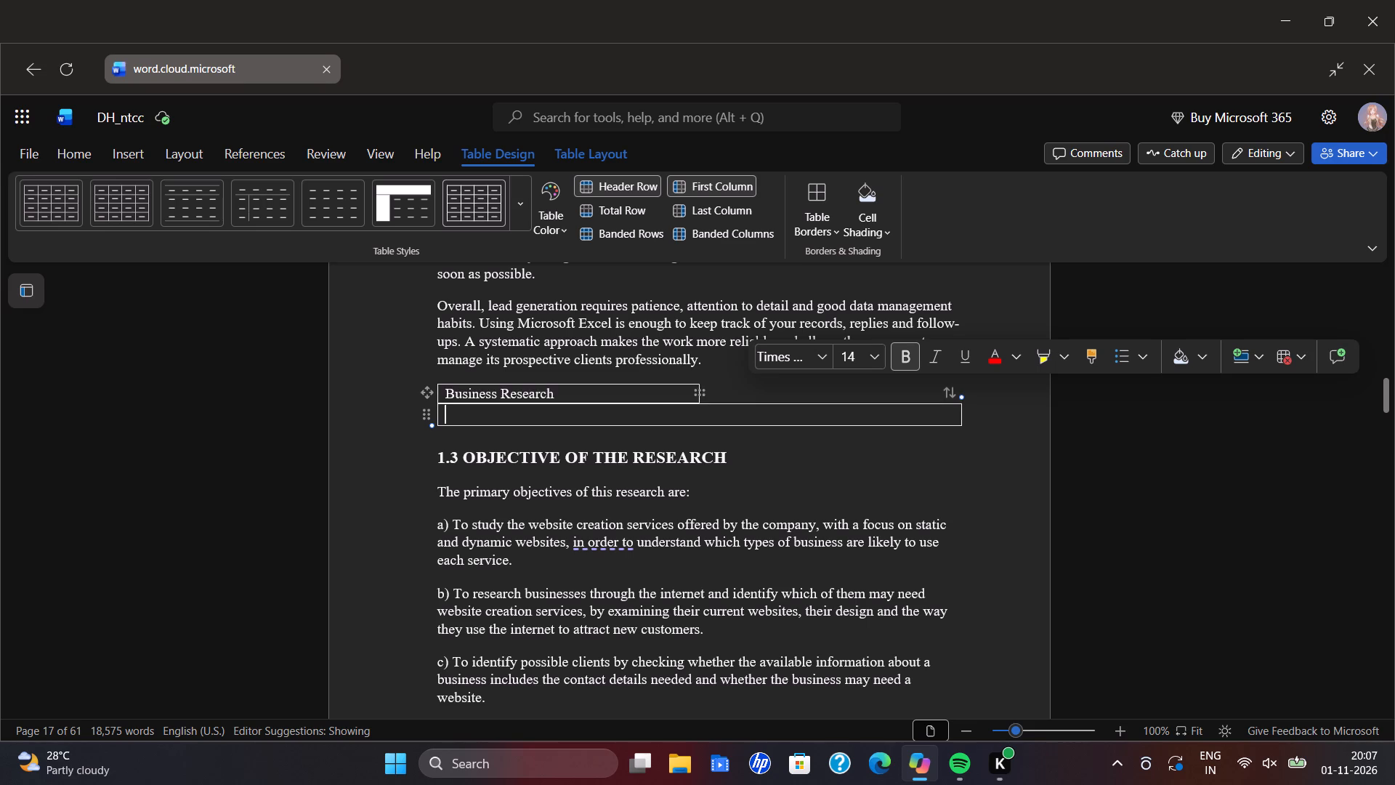
click(686, 397)
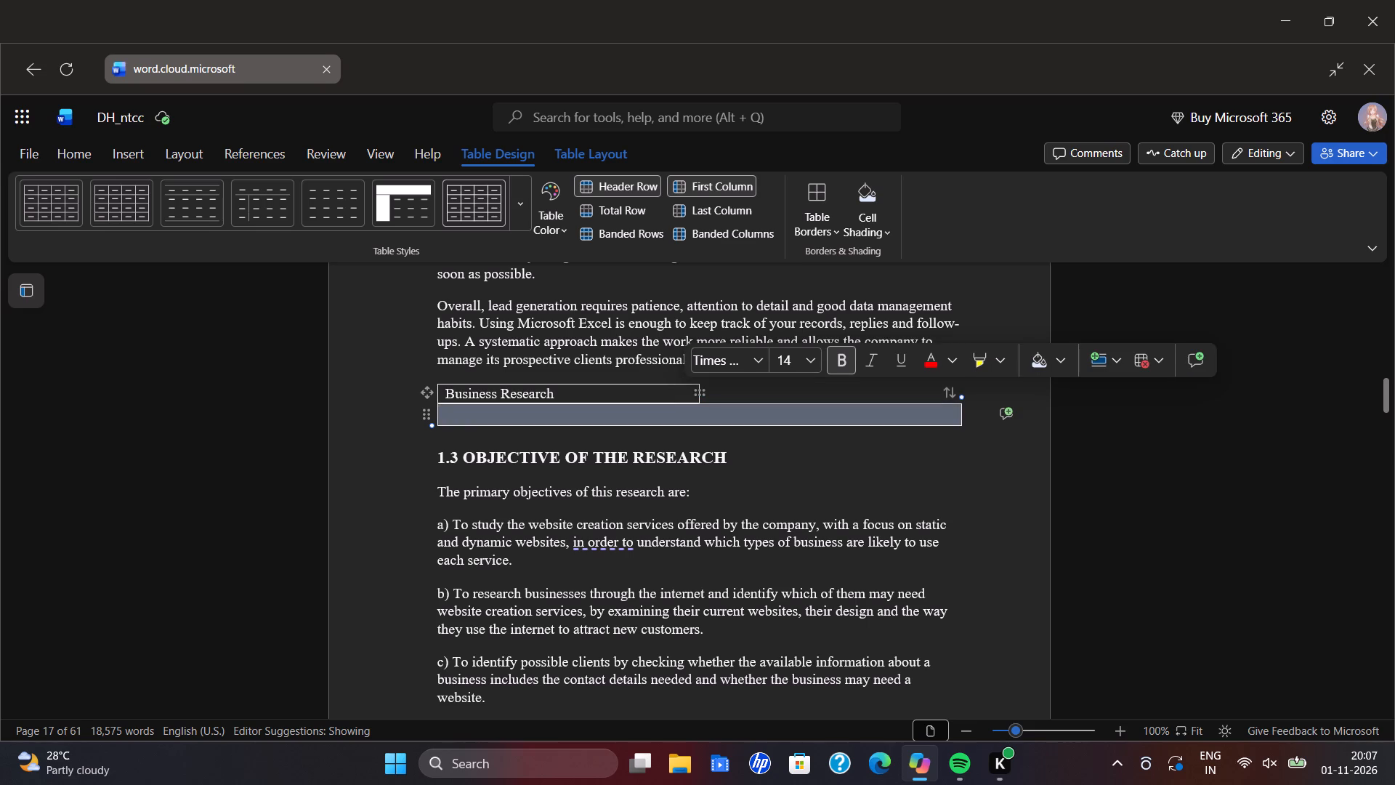
click(681, 398)
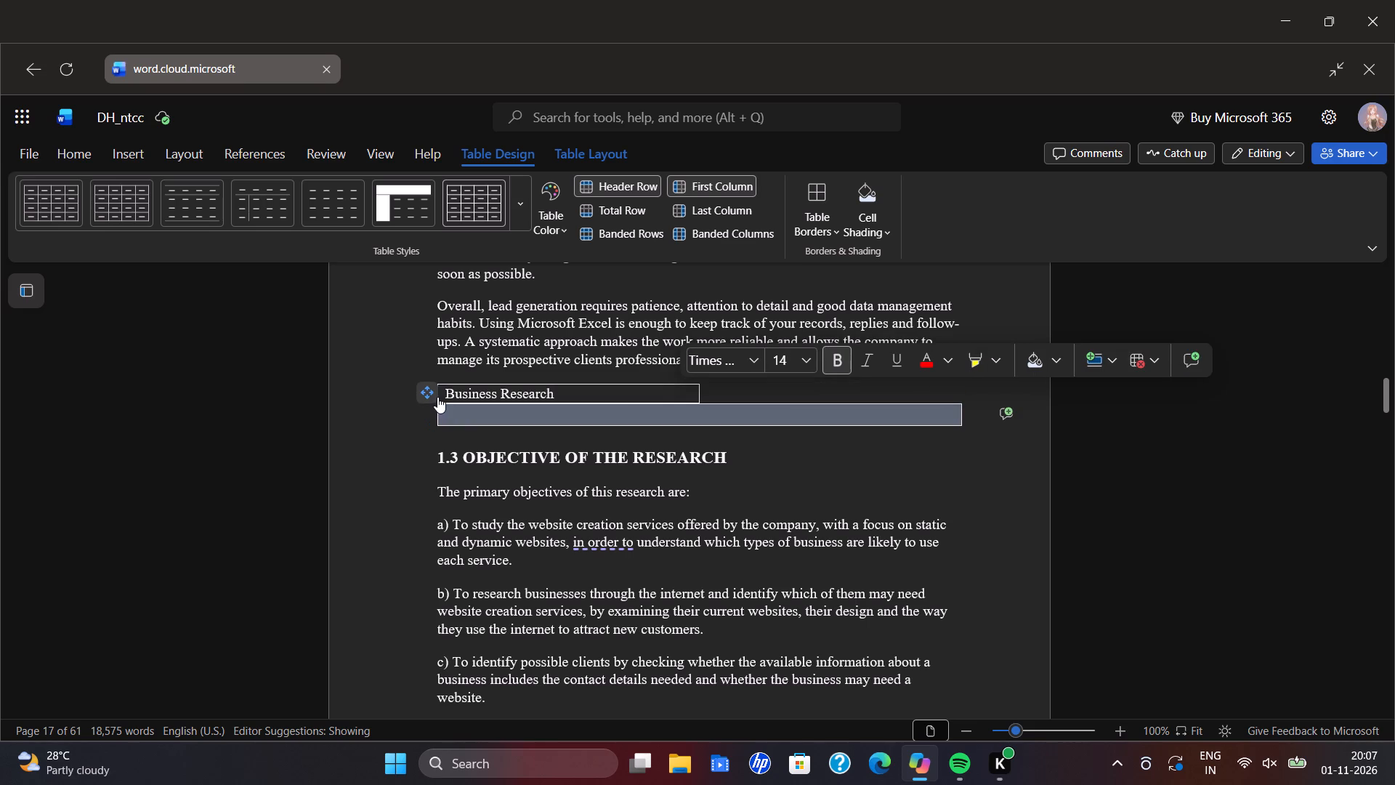
drag(697, 396, 731, 399)
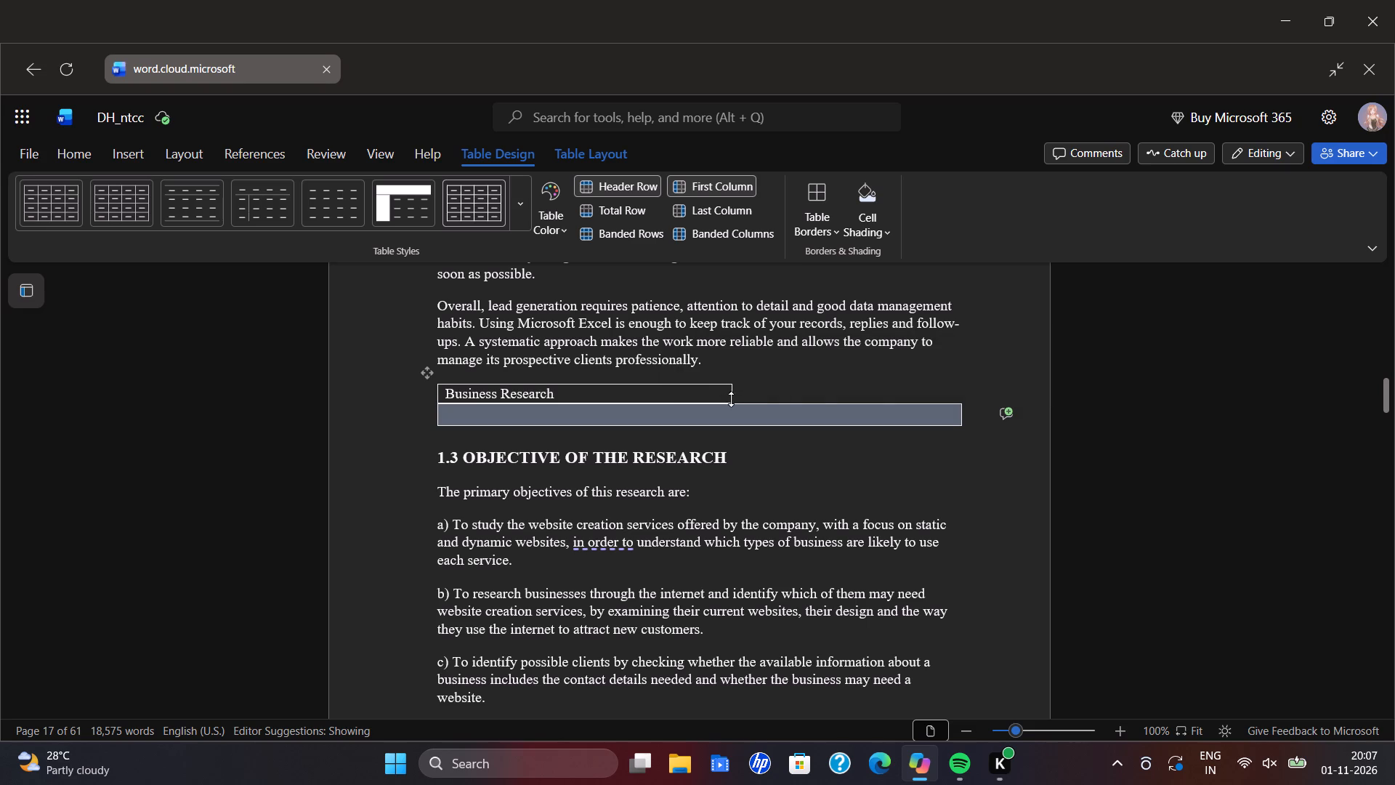
drag(731, 399, 975, 388)
drag(963, 390, 955, 393)
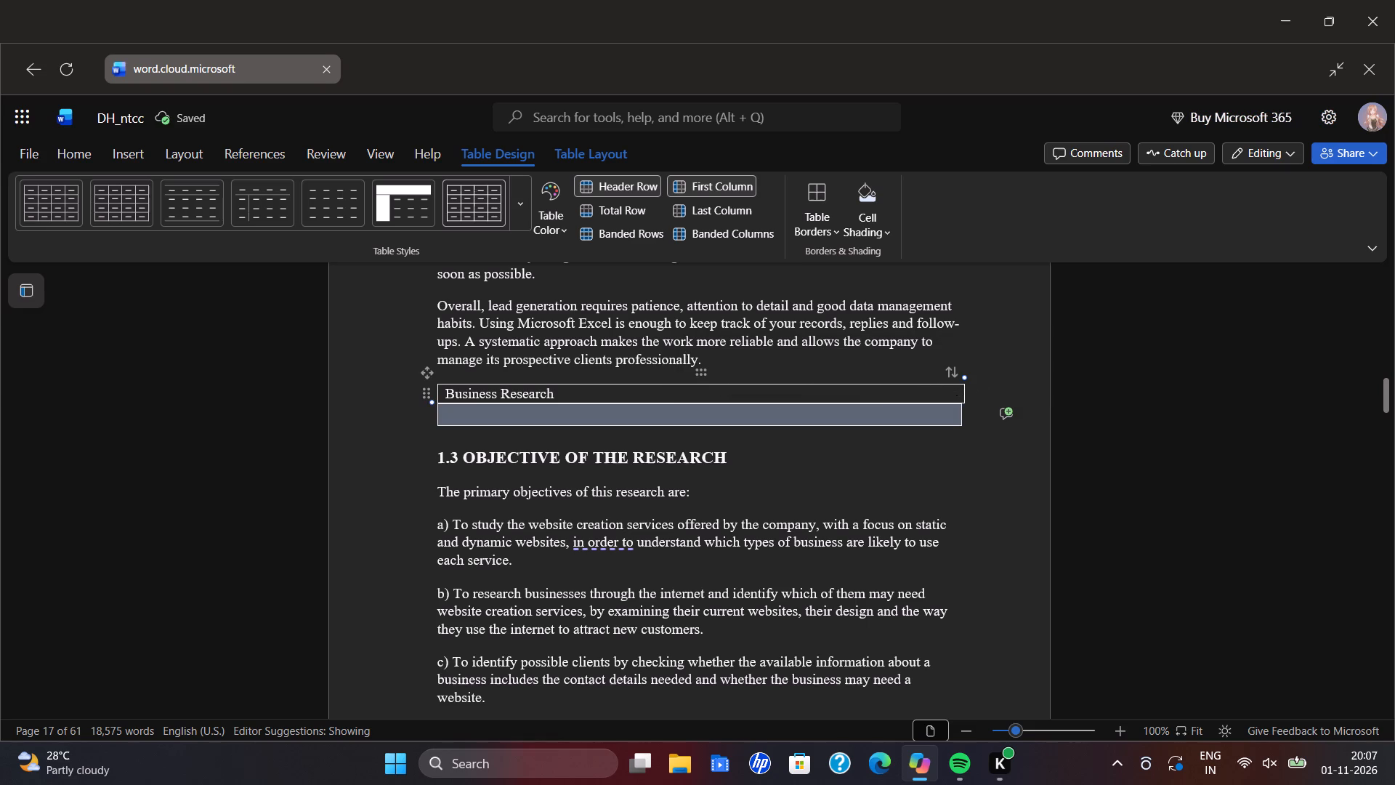
drag(955, 393, 871, 405)
drag(858, 405, 853, 405)
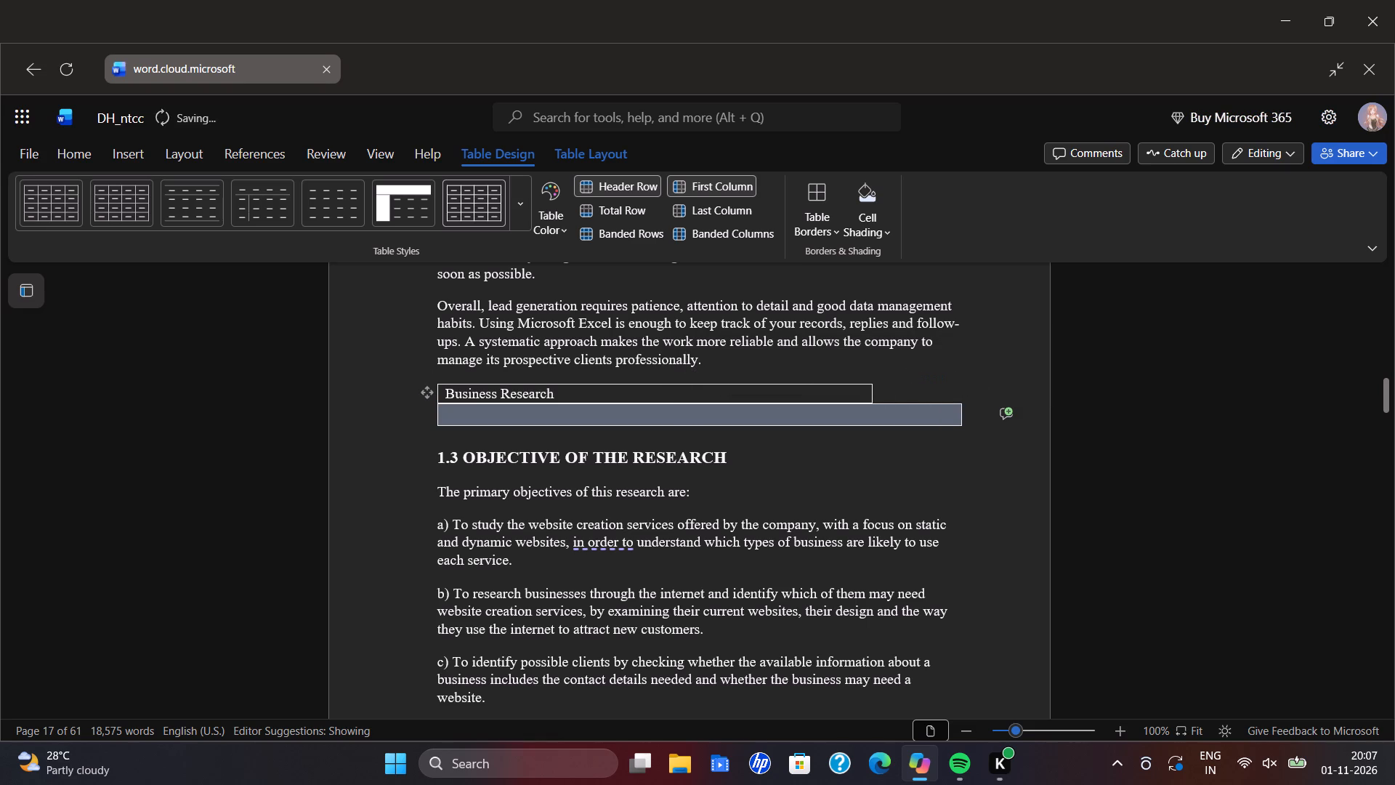
drag(853, 405, 840, 405)
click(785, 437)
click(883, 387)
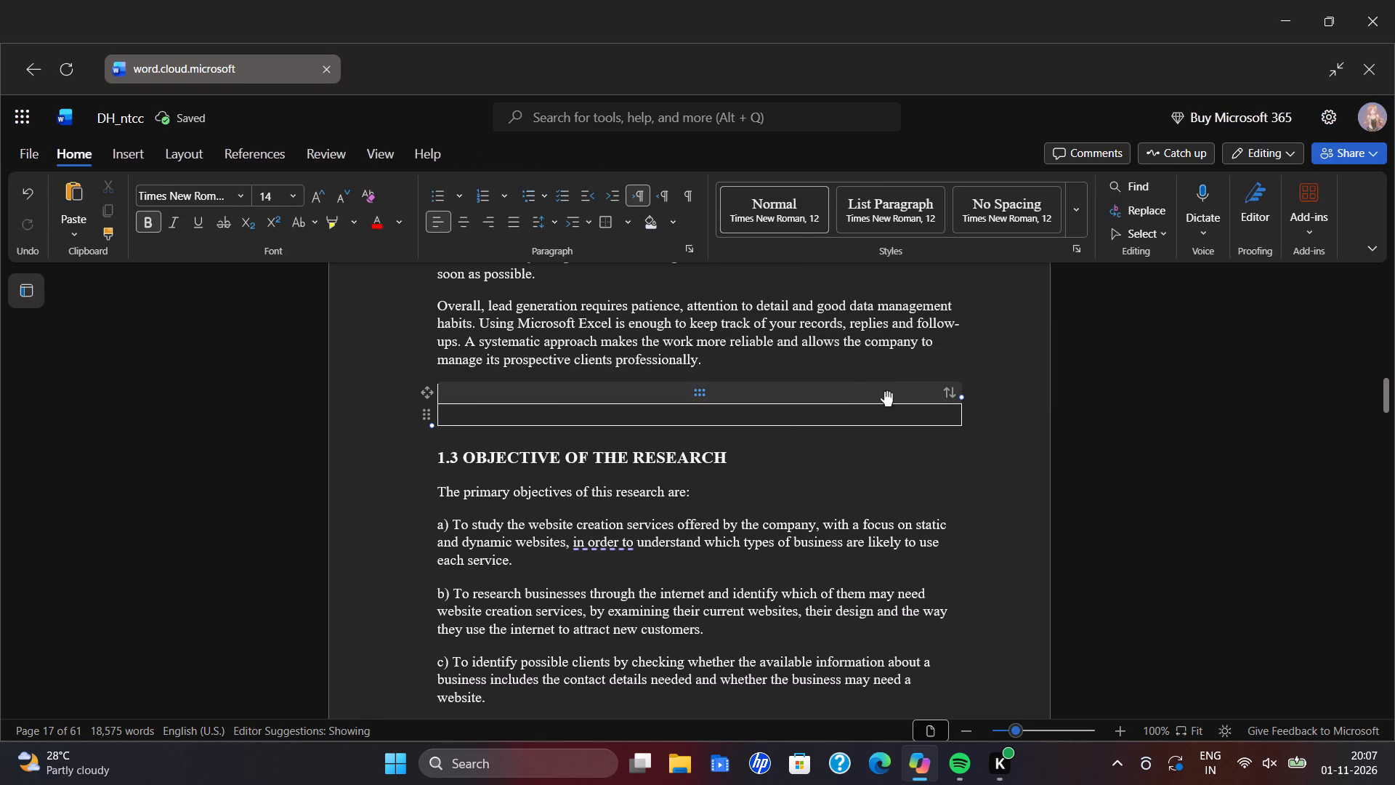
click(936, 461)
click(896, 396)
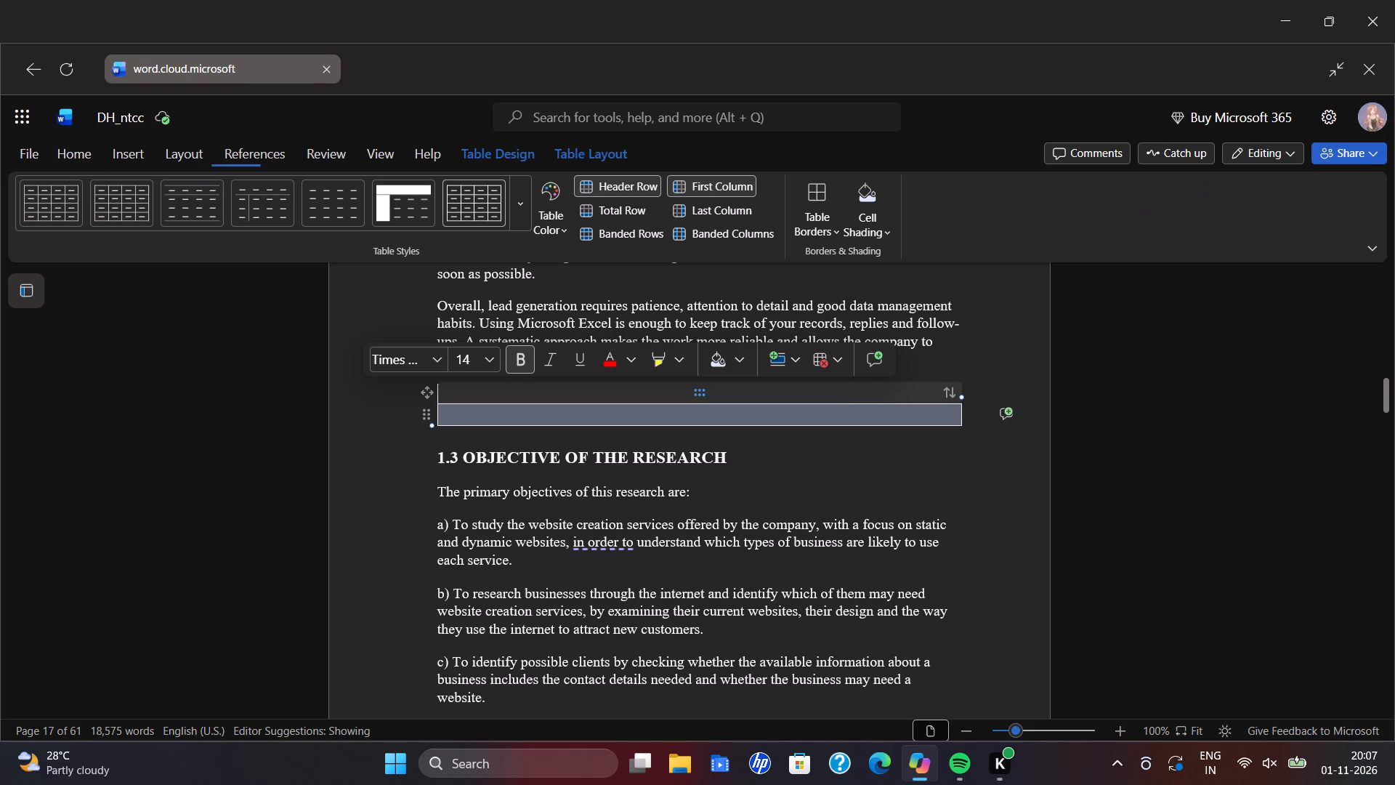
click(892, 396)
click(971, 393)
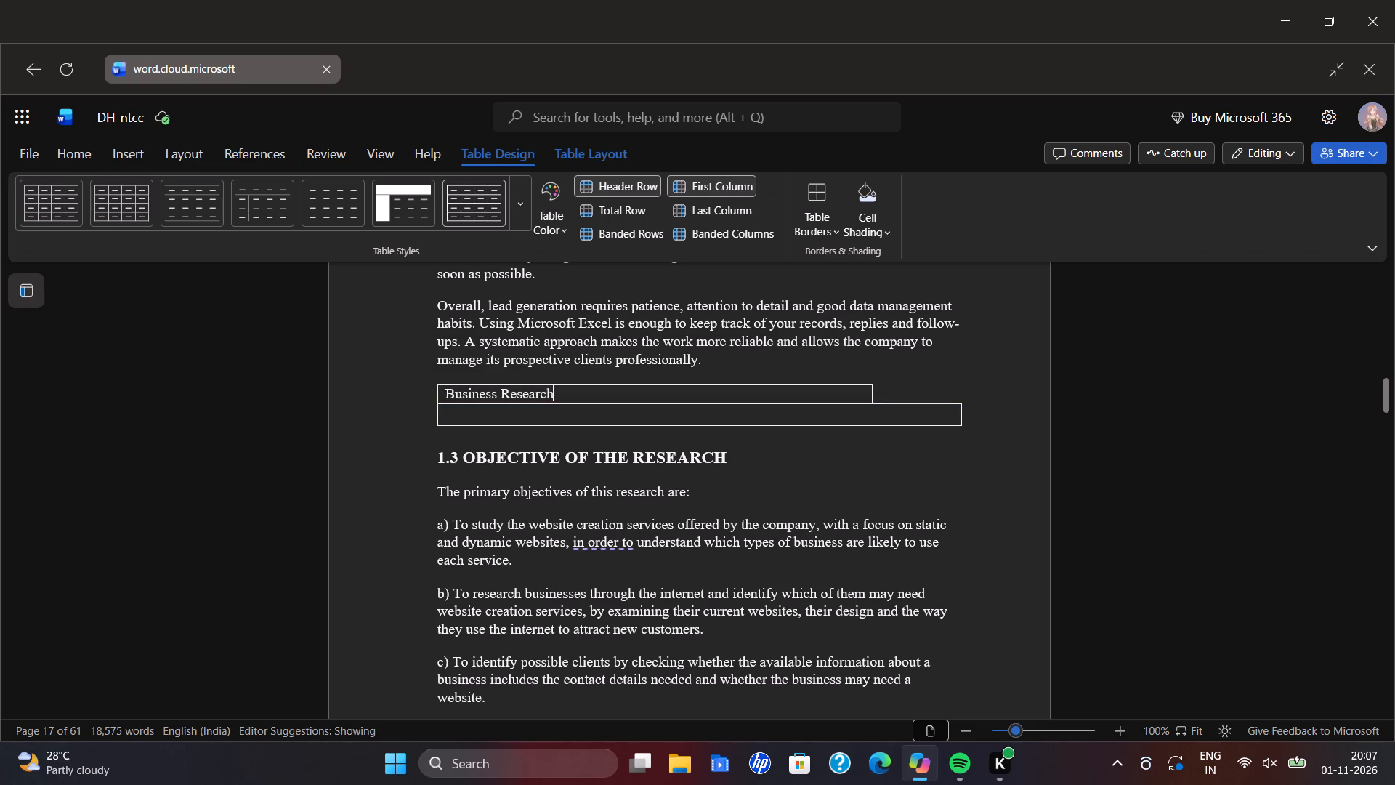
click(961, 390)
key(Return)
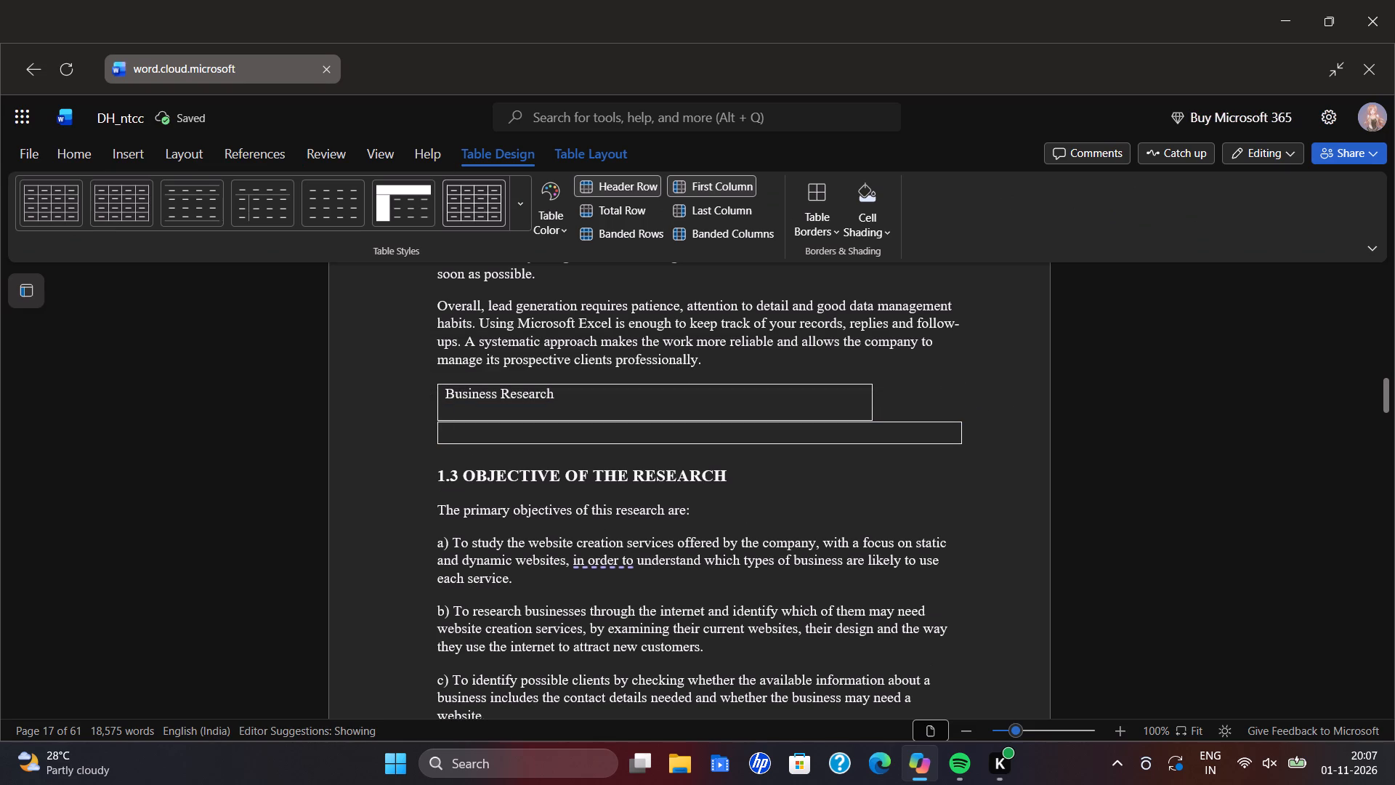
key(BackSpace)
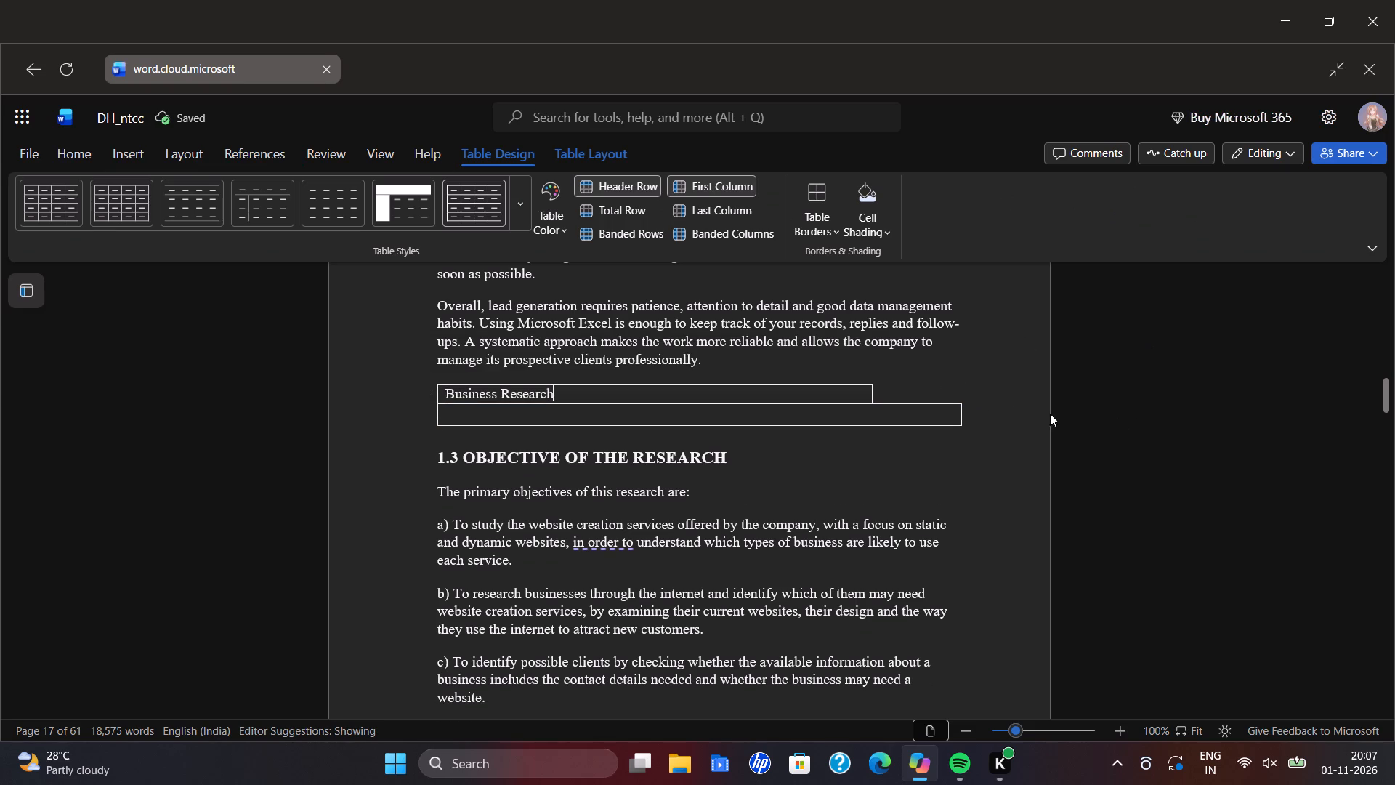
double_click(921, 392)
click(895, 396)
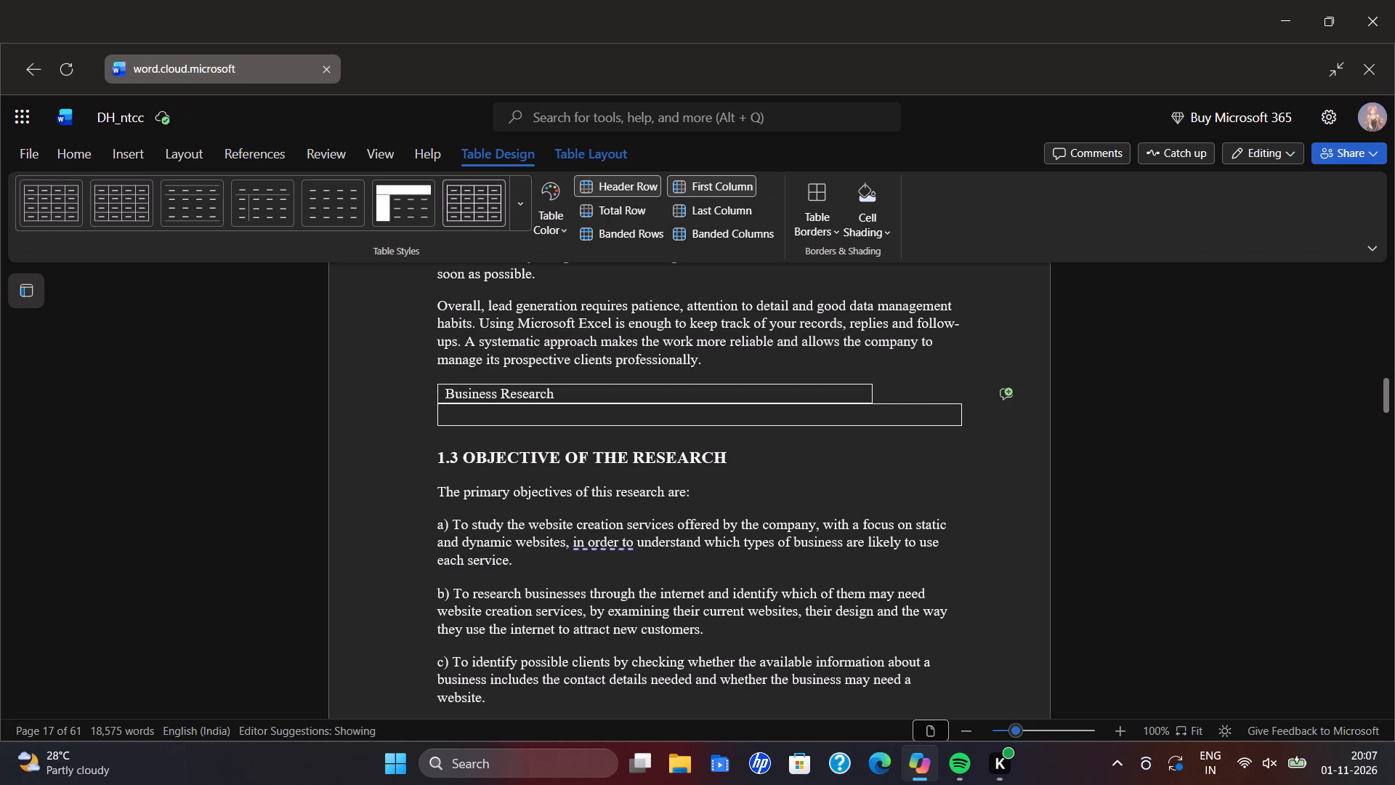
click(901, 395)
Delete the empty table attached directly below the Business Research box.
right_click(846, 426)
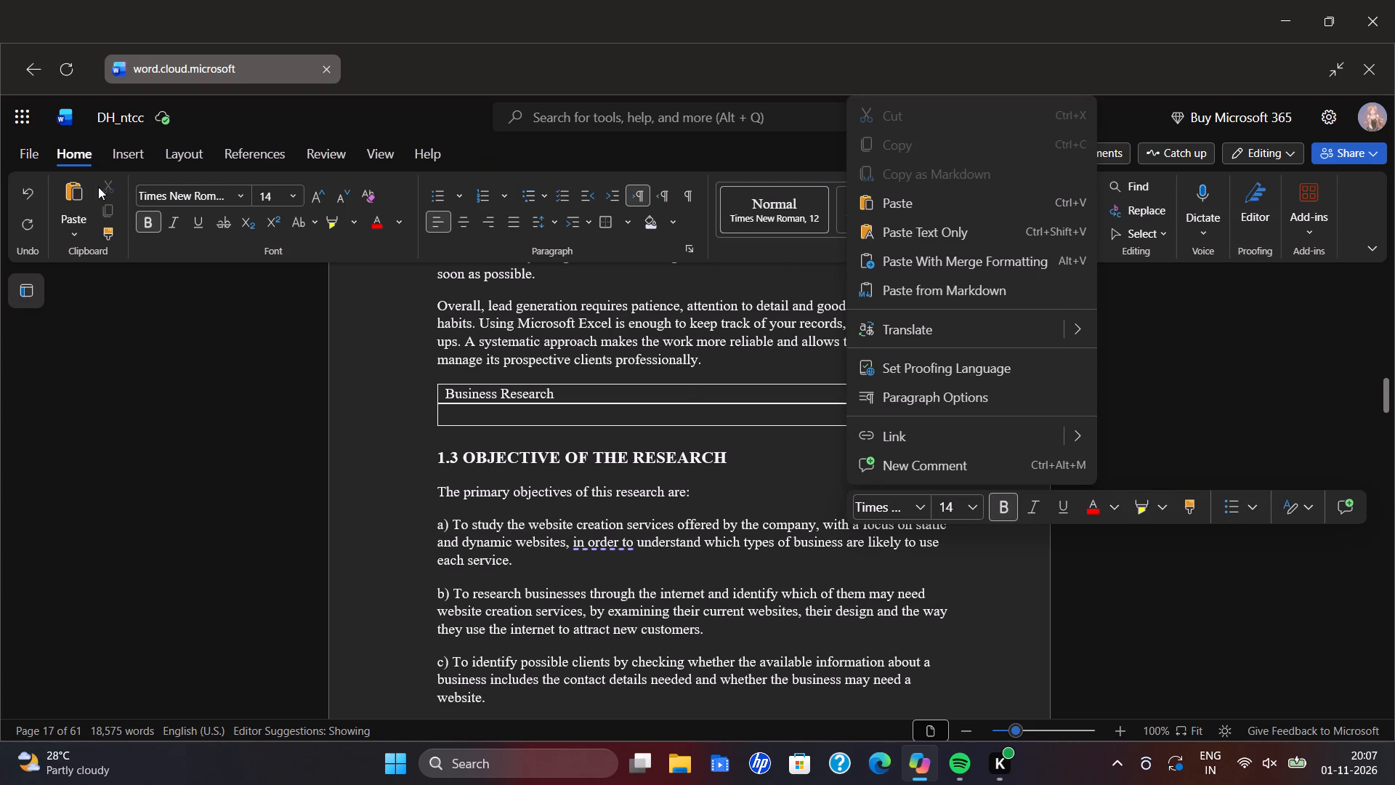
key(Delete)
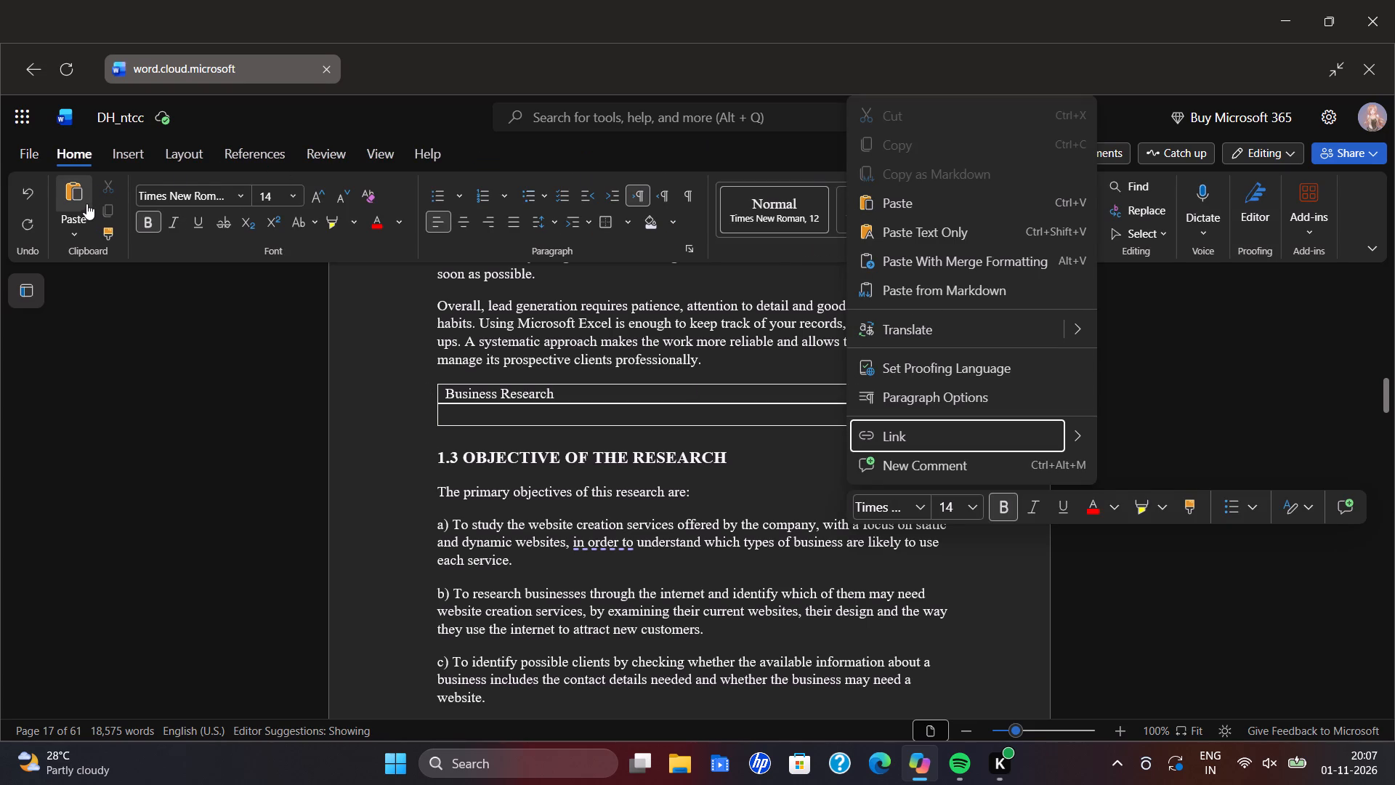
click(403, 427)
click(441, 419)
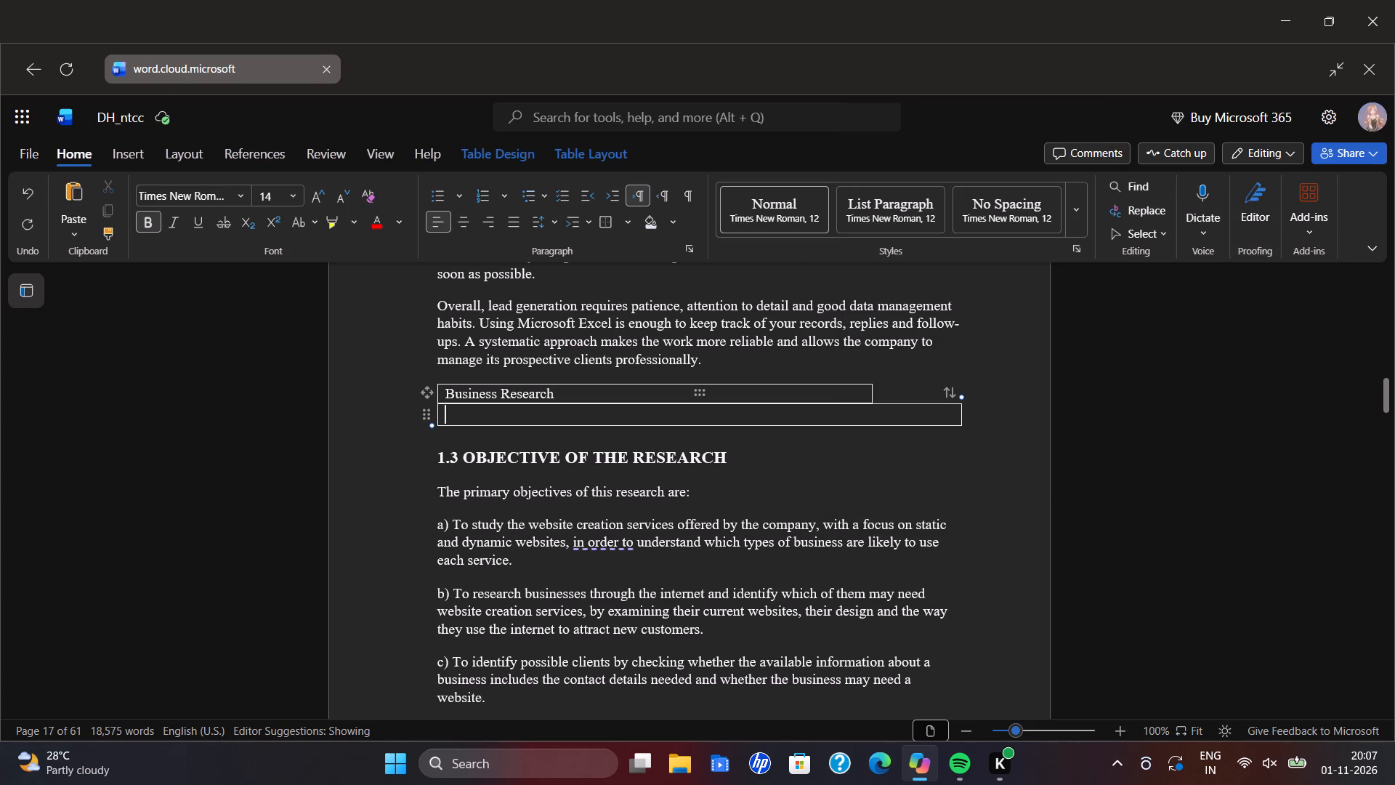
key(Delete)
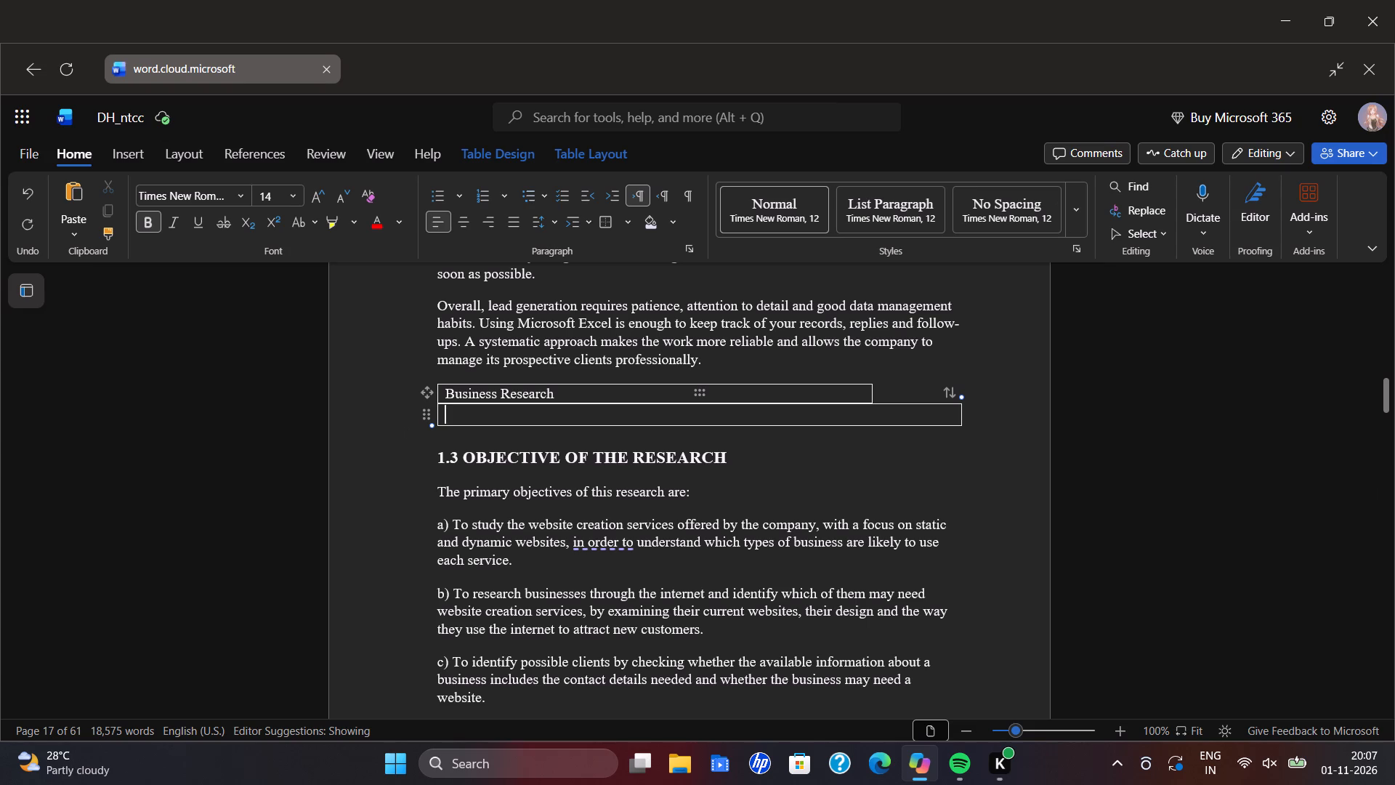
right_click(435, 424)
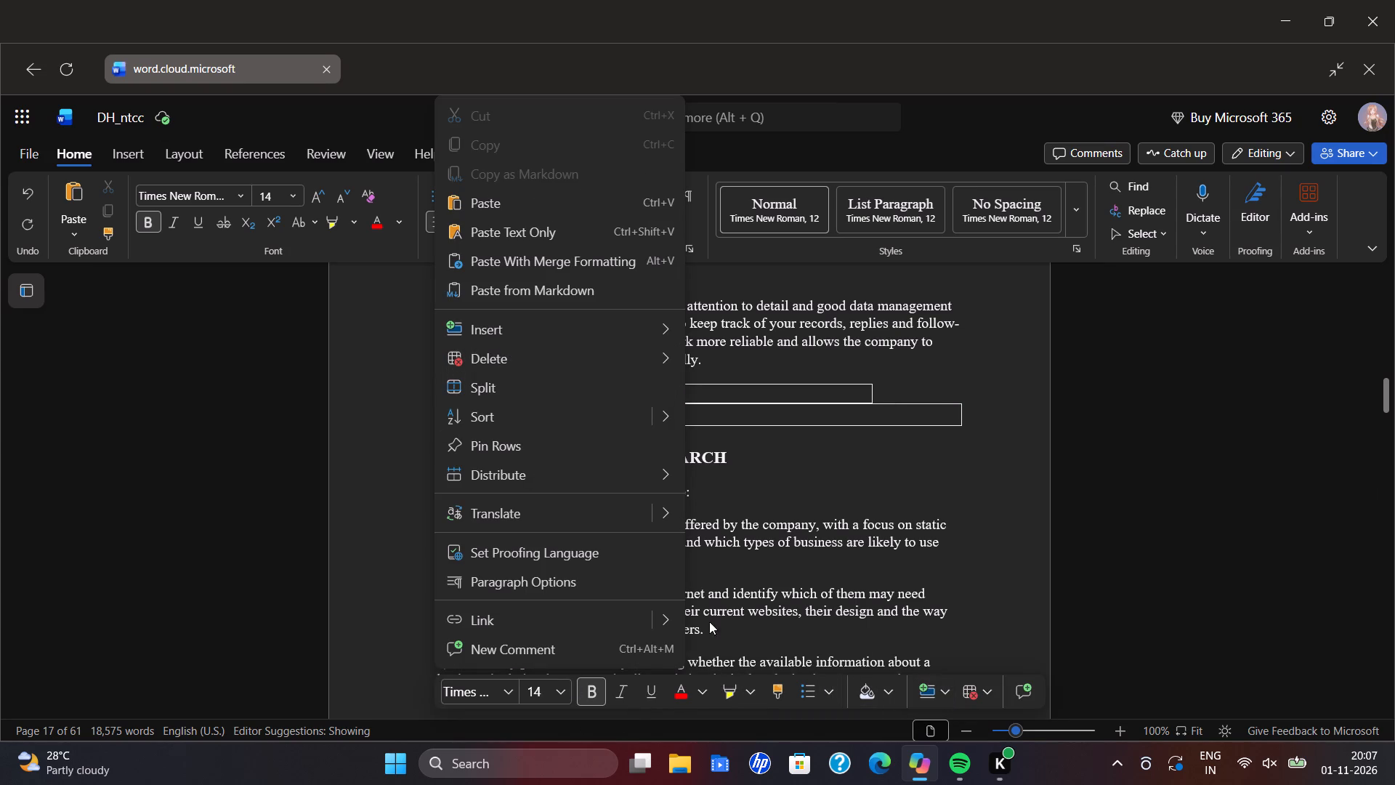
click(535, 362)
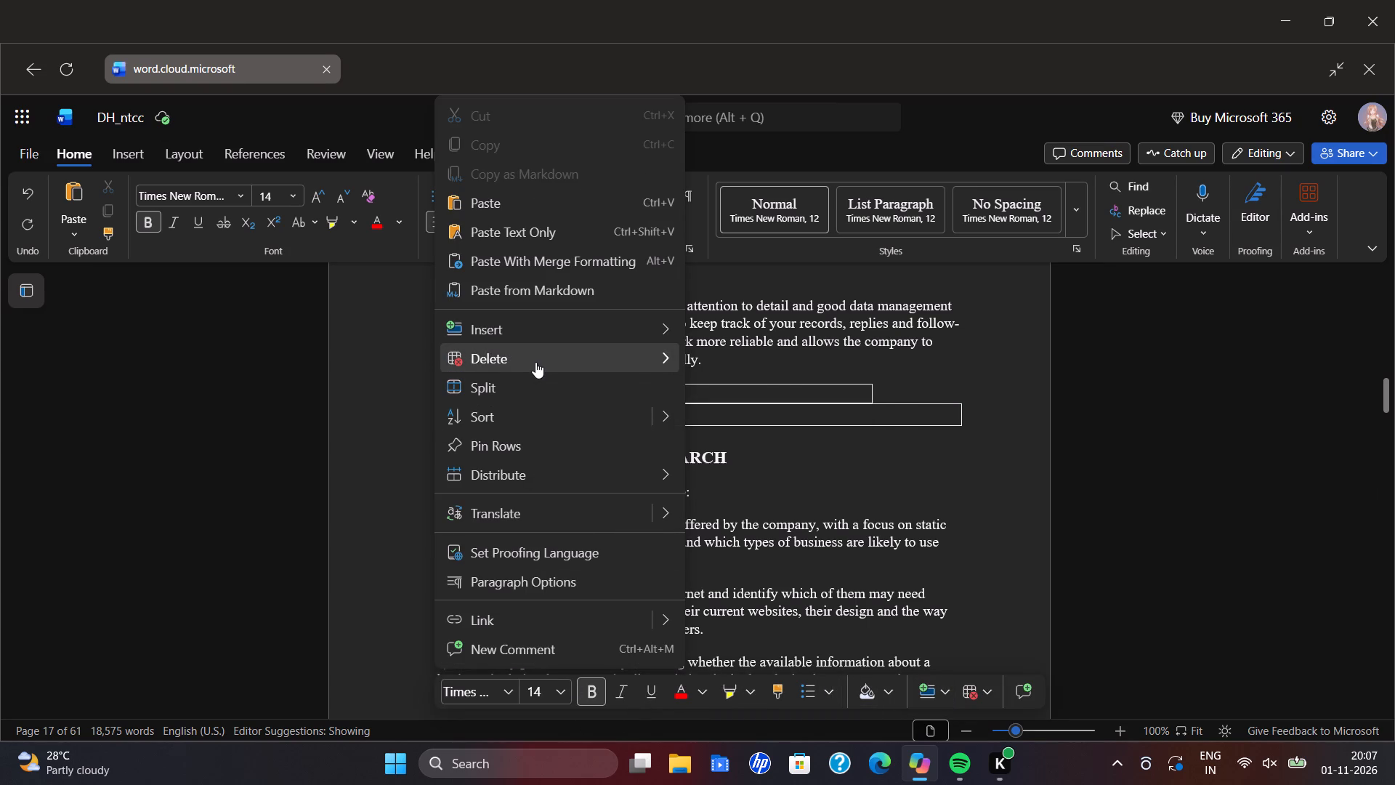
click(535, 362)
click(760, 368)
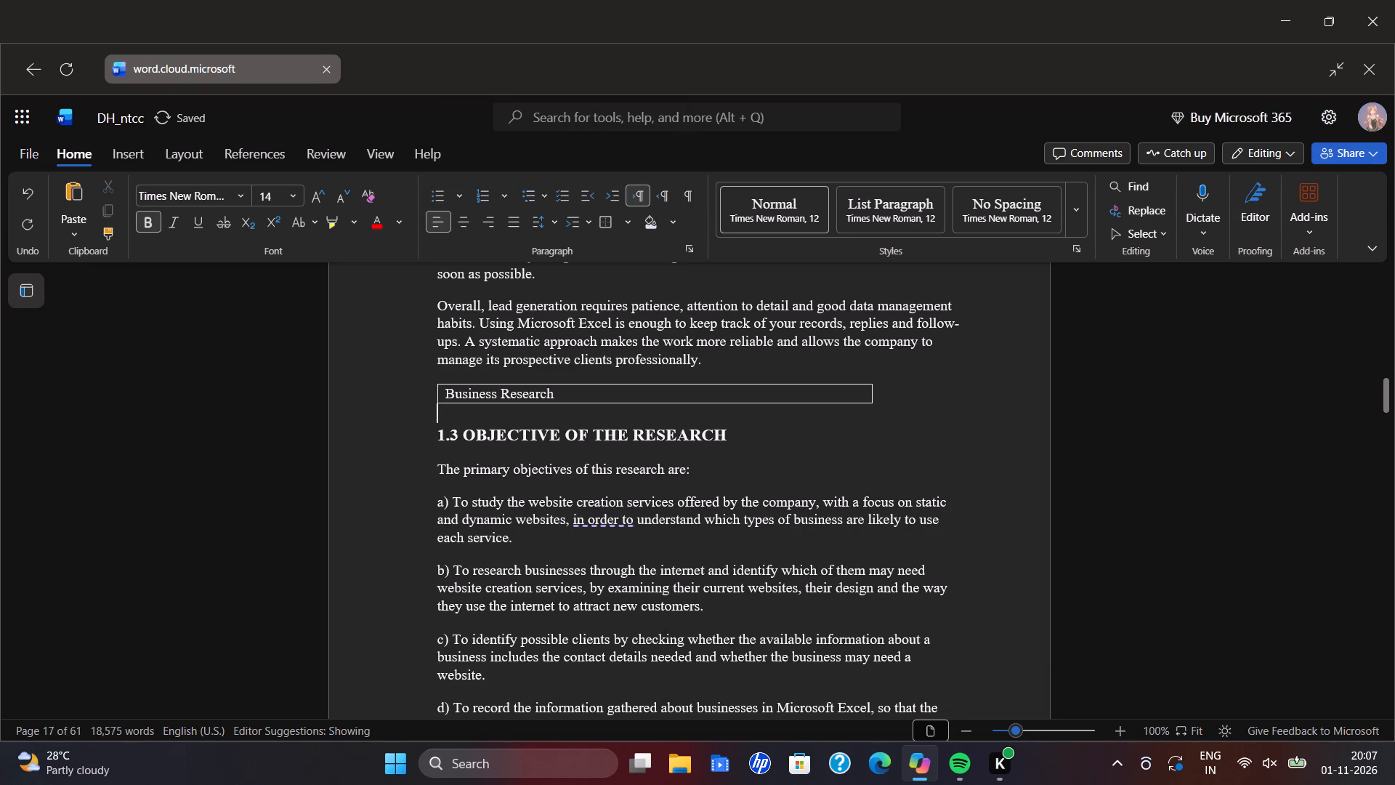
Add a blank line below the Business Research box and insert a separate 1x1 table beneath it.
key(Return)
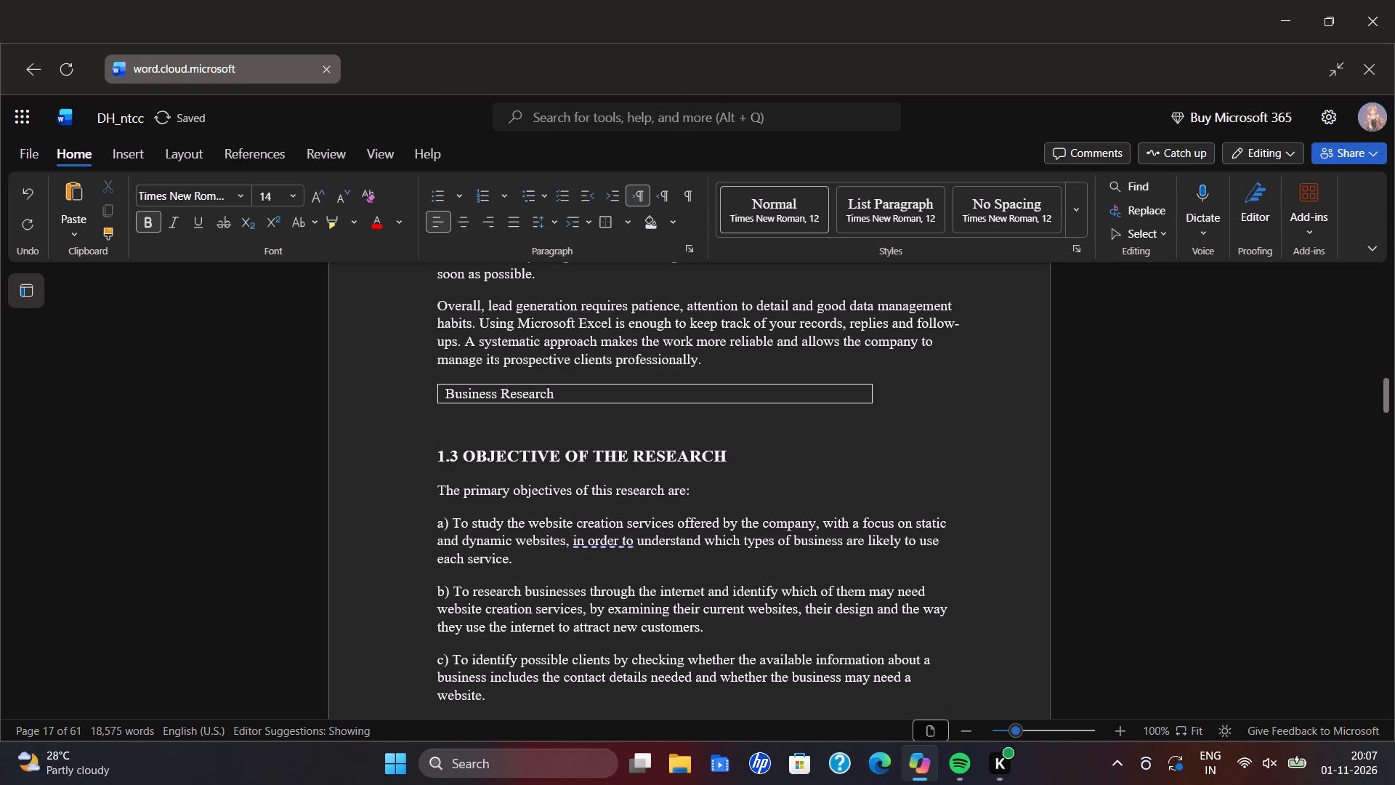
click(134, 156)
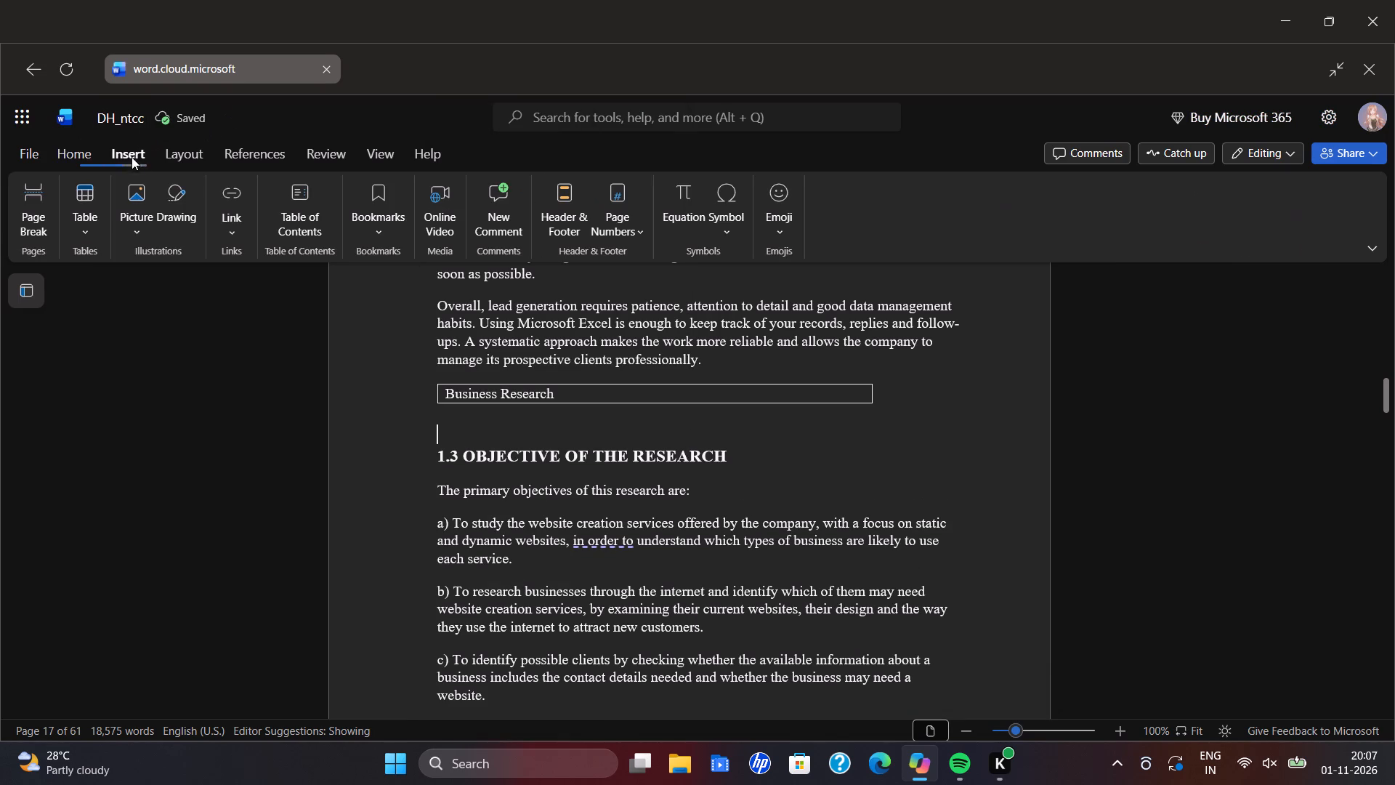
click(87, 190)
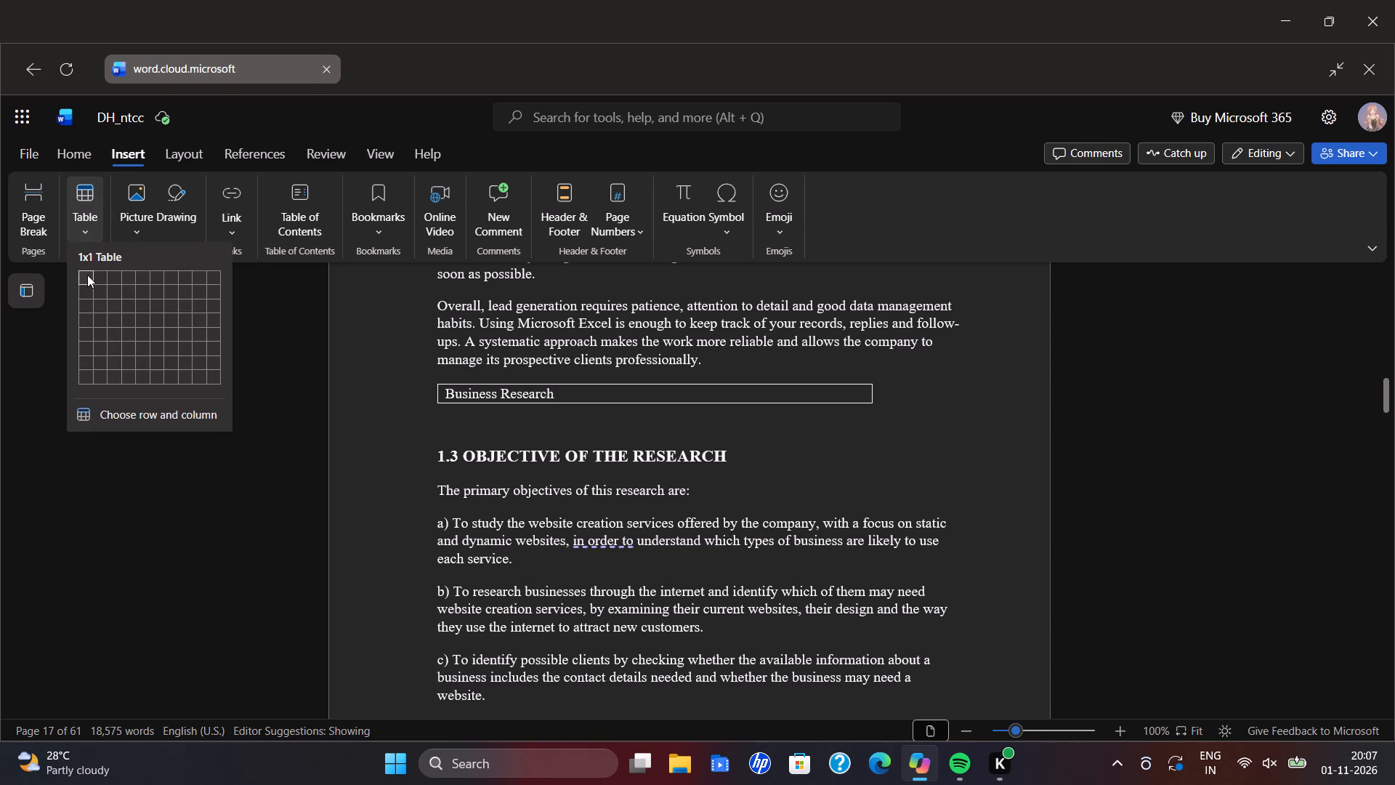
click(86, 275)
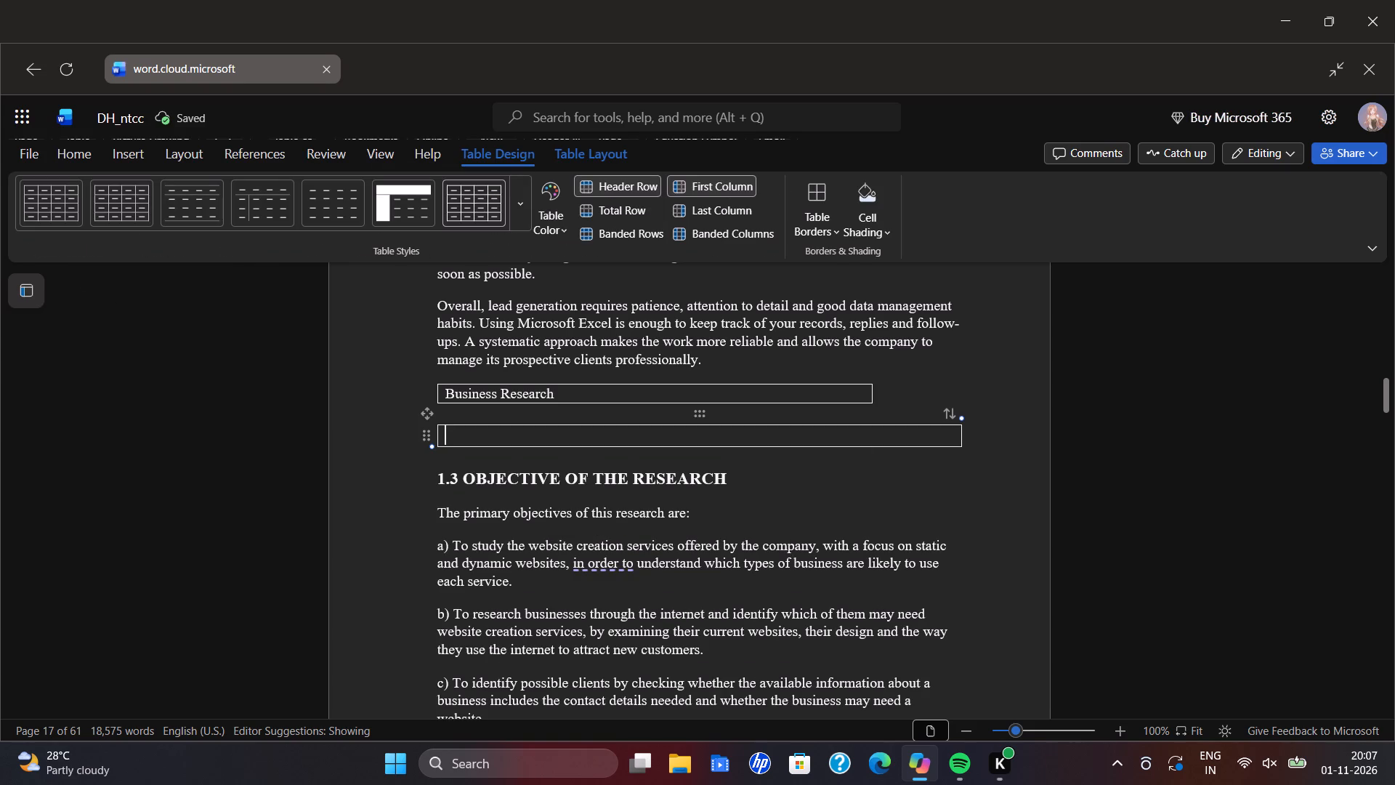
Narrow the empty lower table to about the same width as the Business Research box.
drag(962, 438, 875, 446)
click(950, 444)
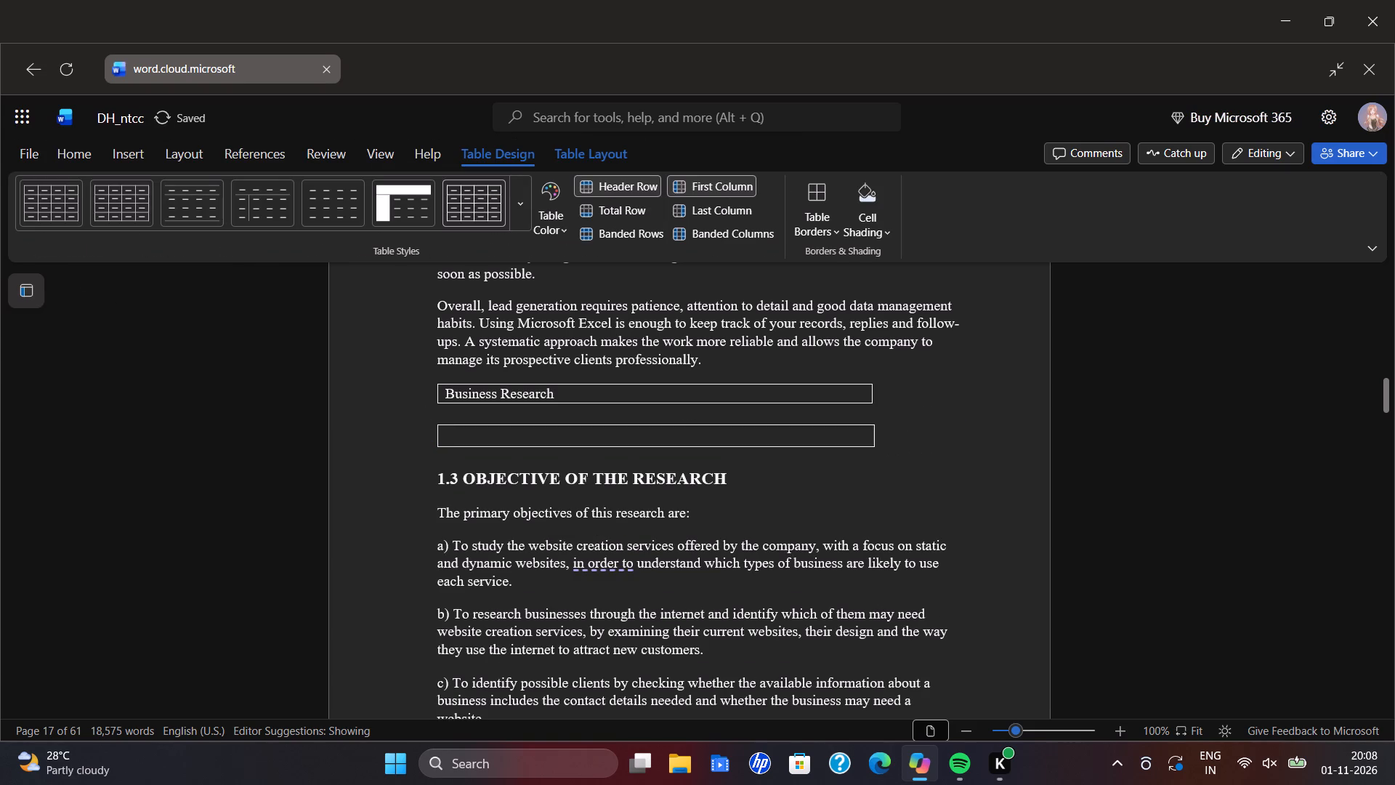
click(661, 417)
click(809, 478)
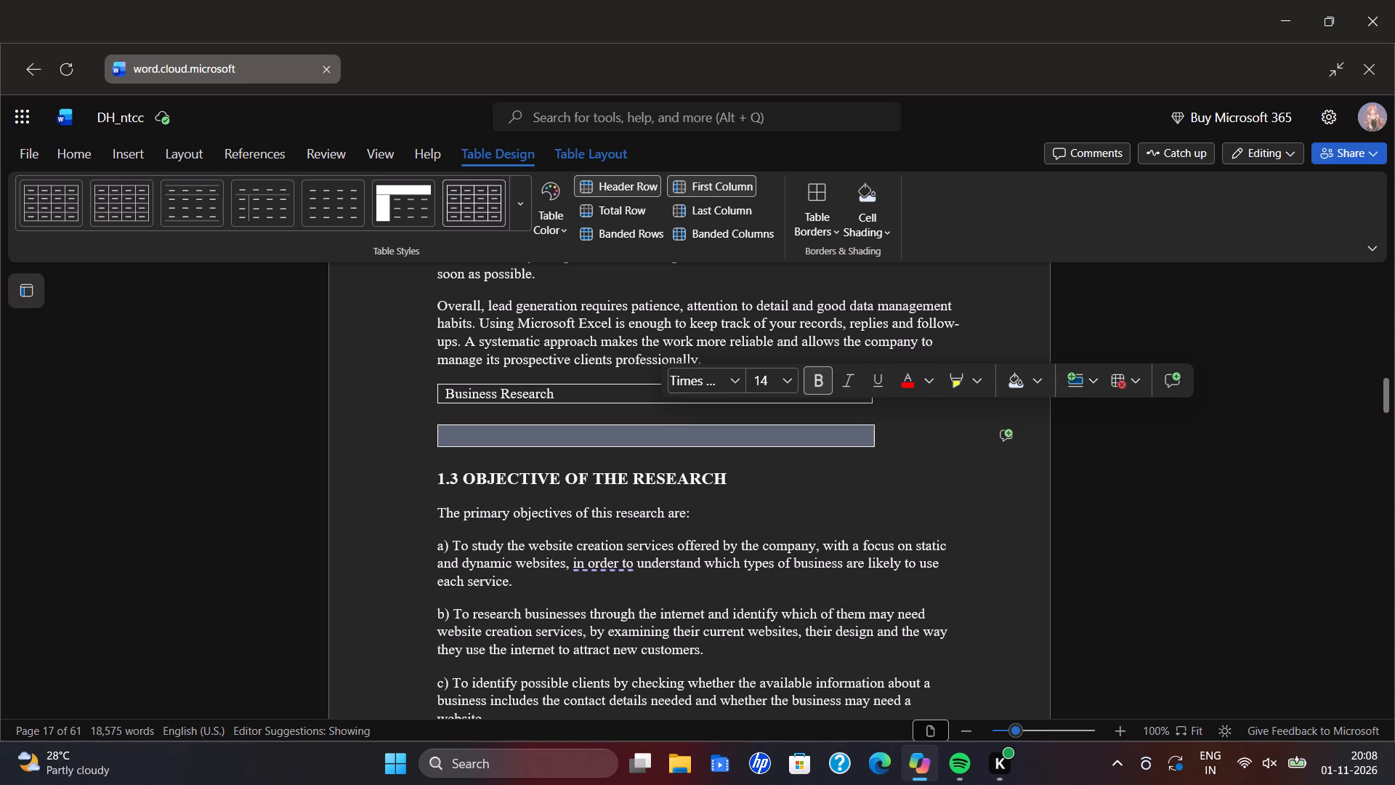
Look through the full symbol set, the emojis and the equation tools for available characters to insert.
click(151, 158)
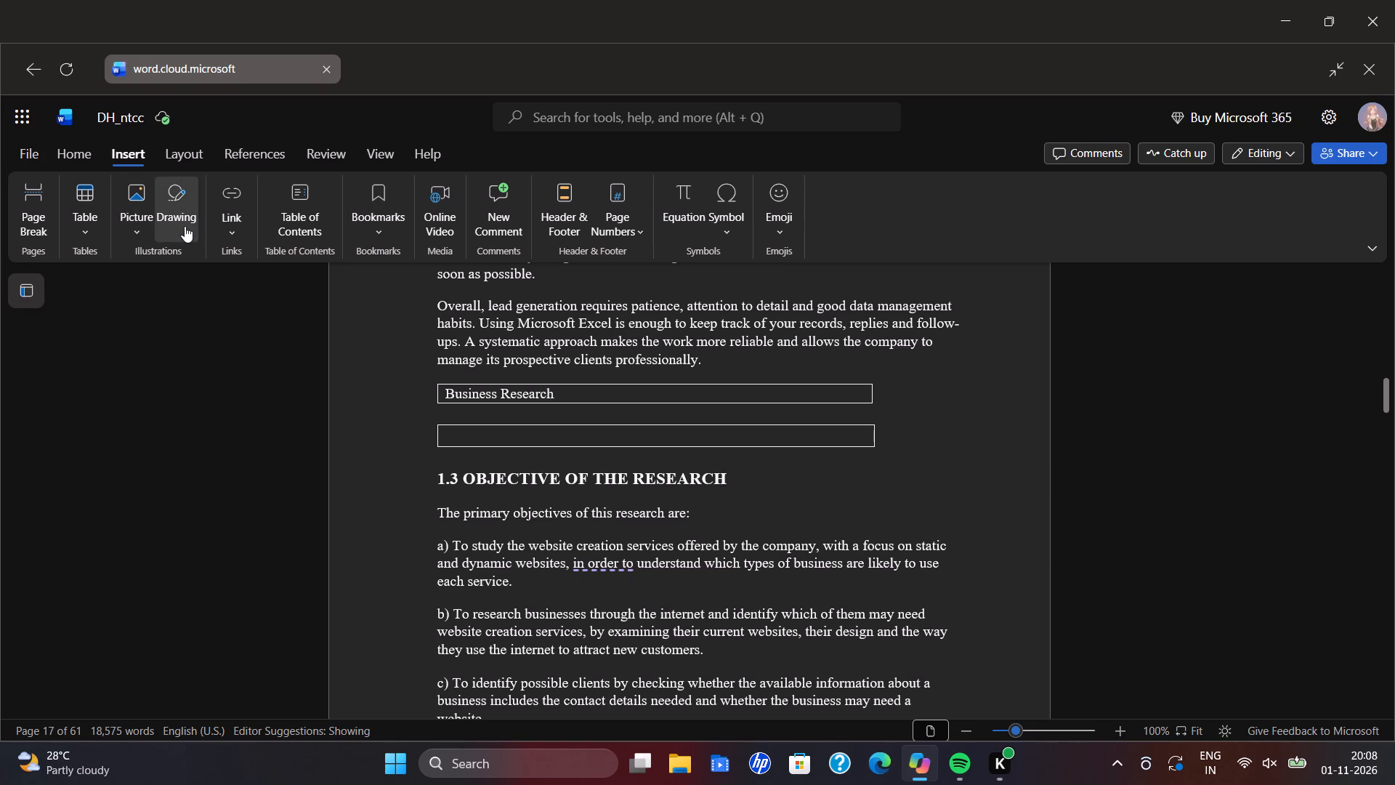
click(727, 229)
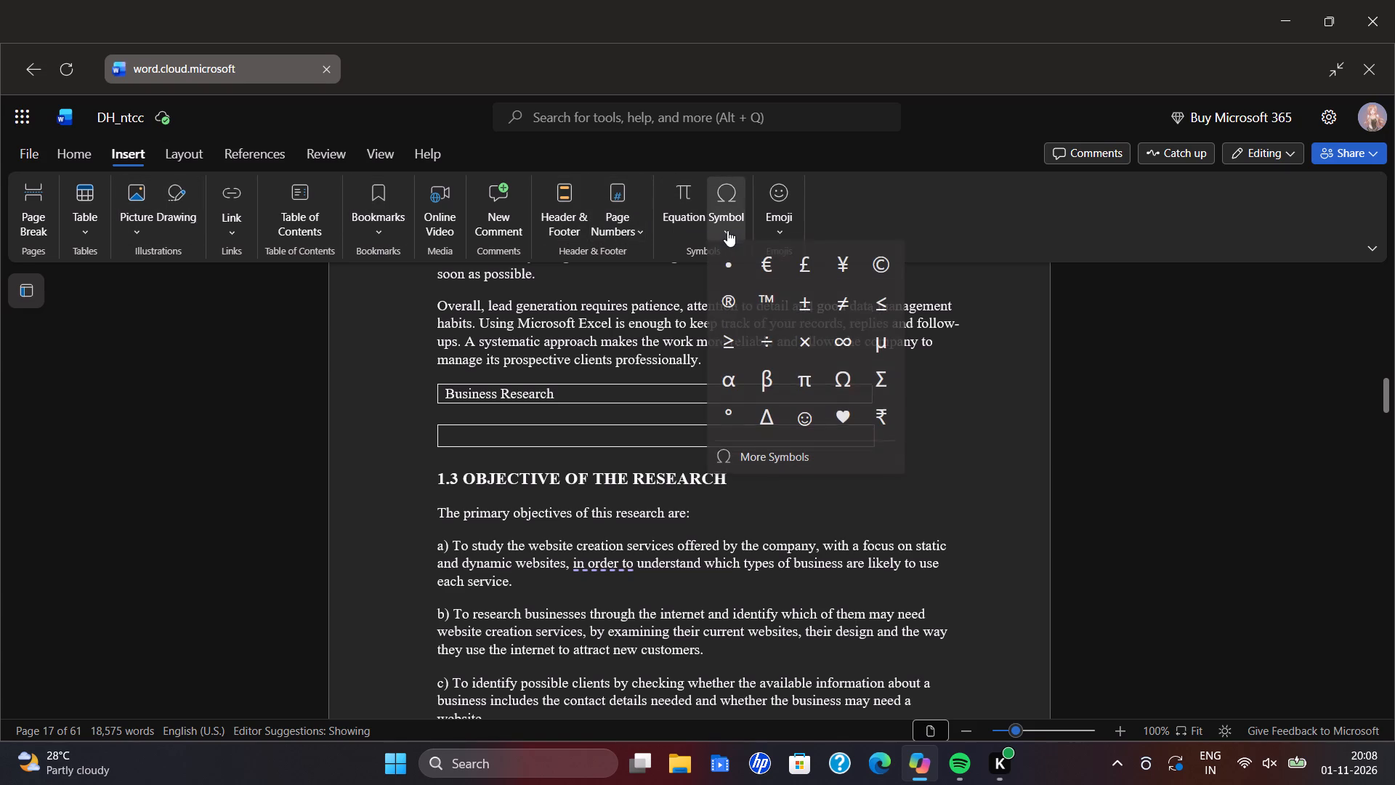
click(781, 464)
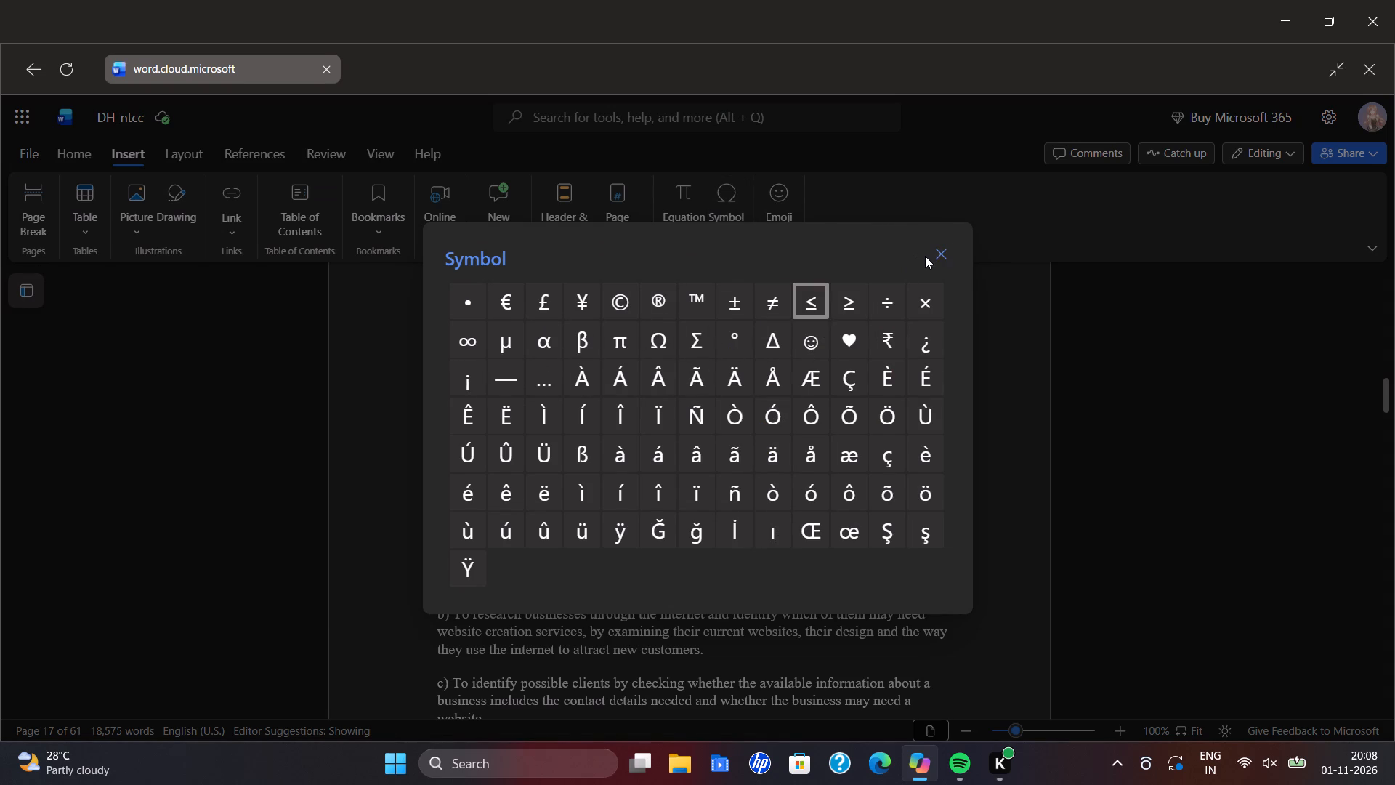
click(947, 251)
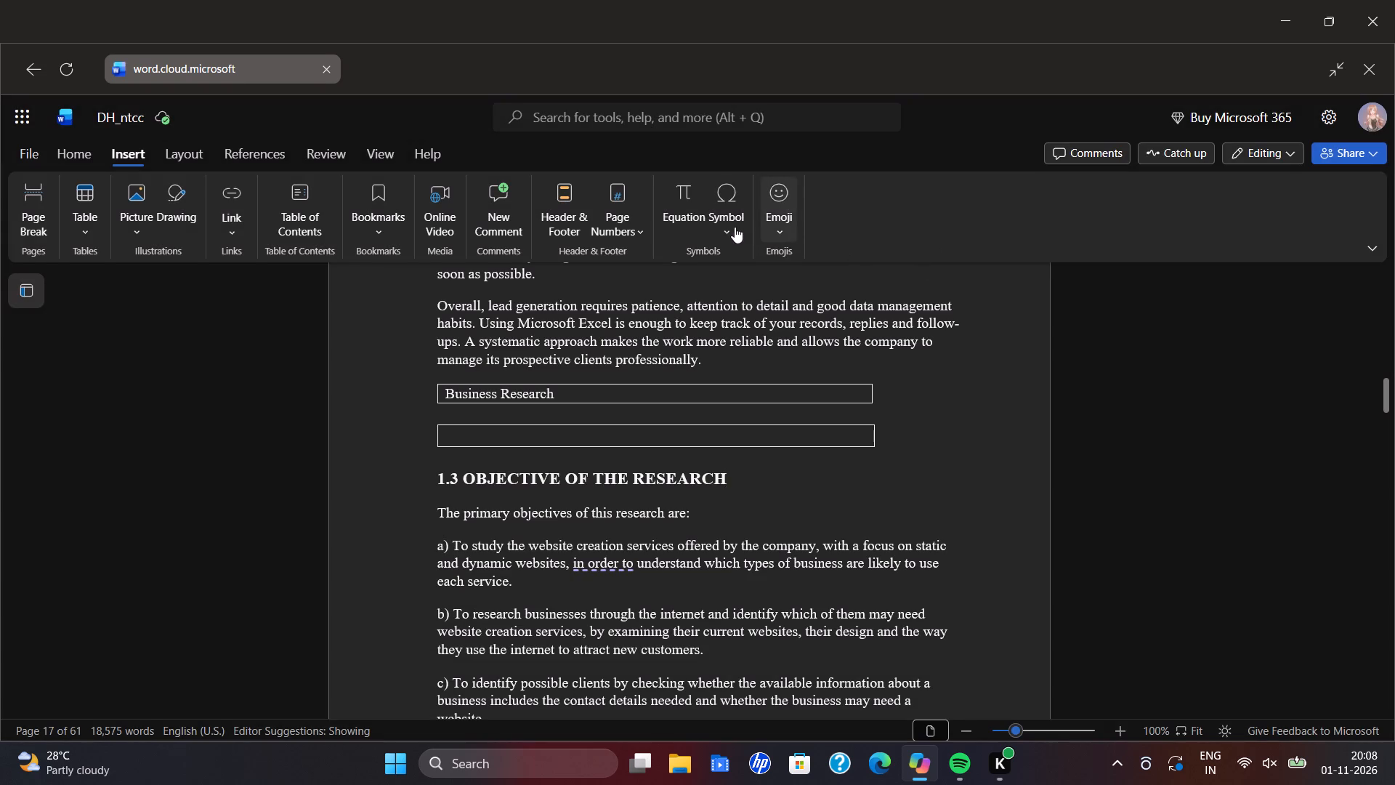
click(775, 215)
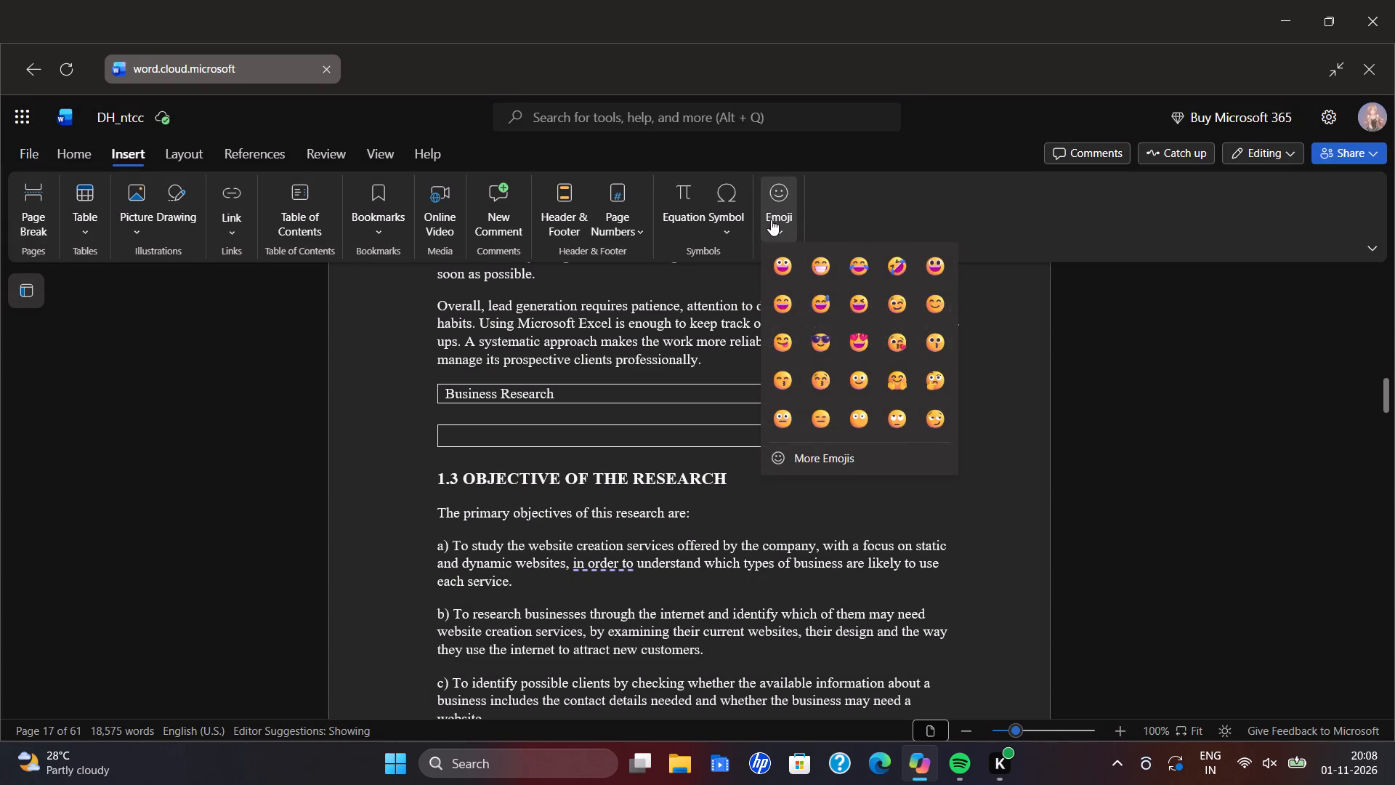
click(726, 196)
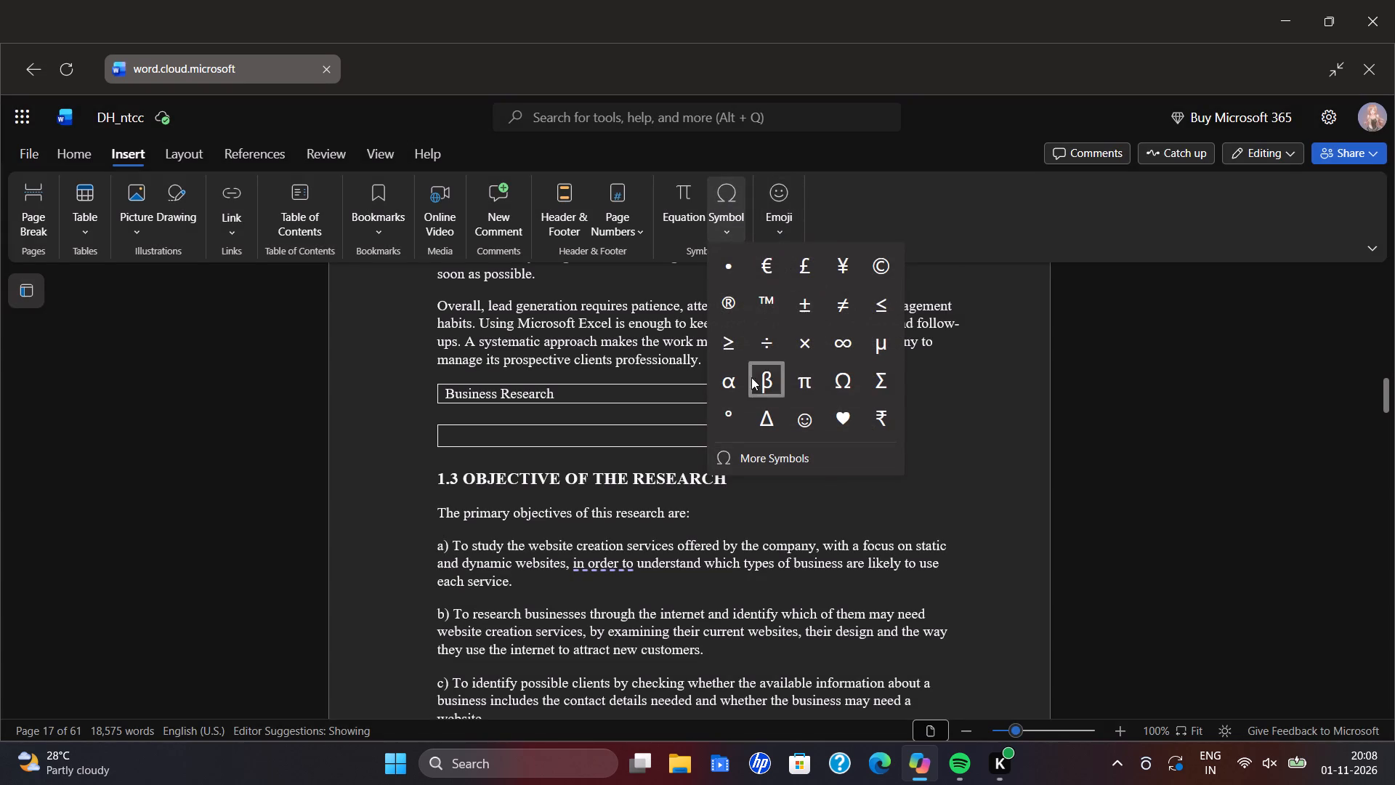
click(698, 202)
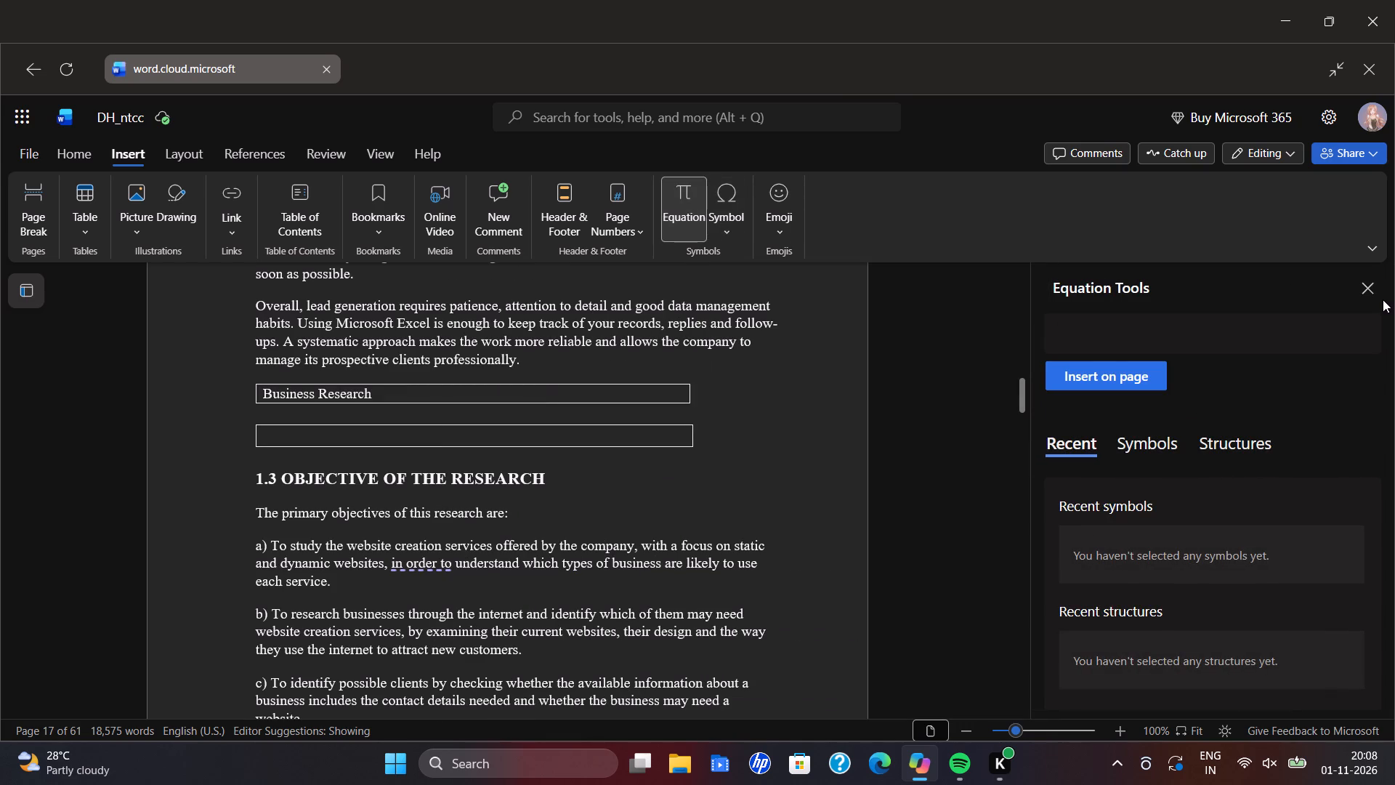
click(1384, 291)
click(1365, 286)
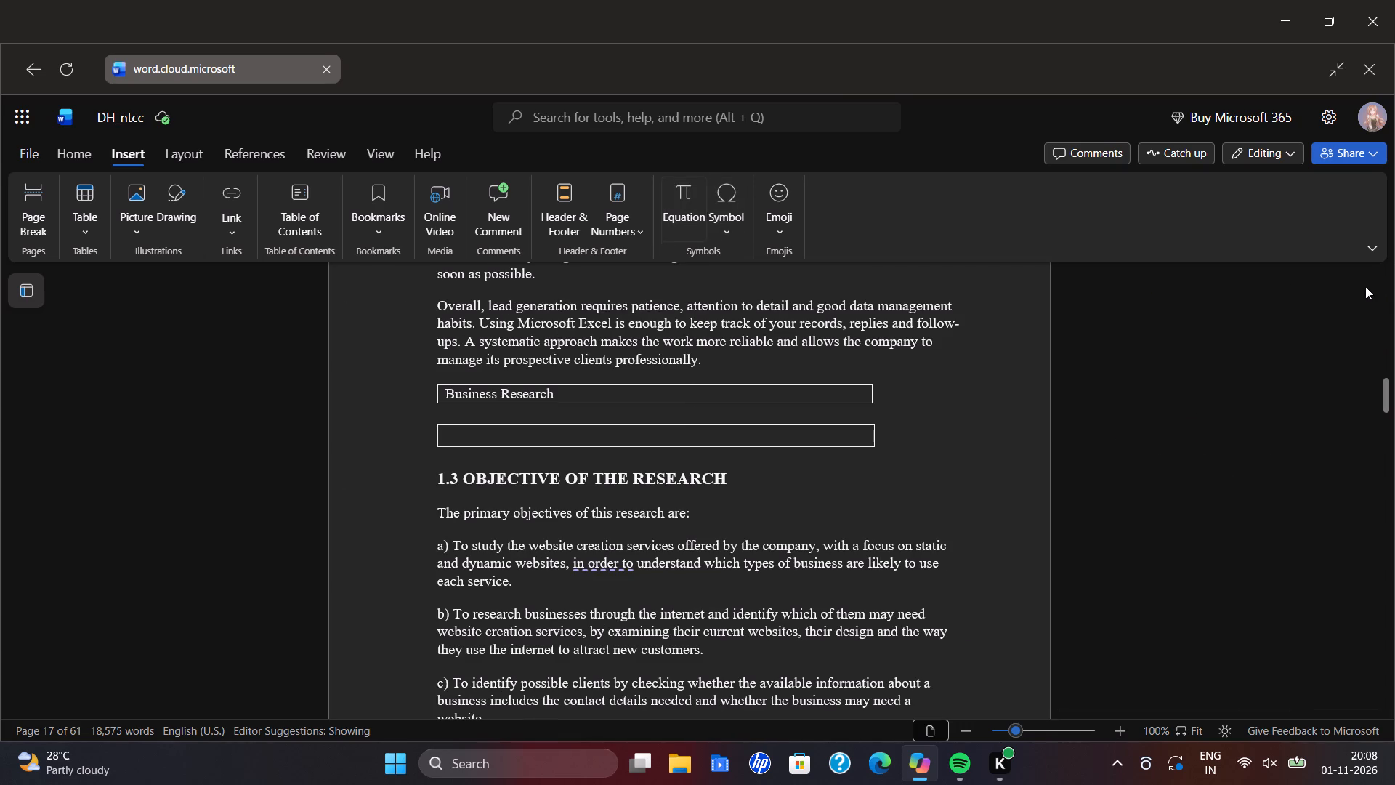
Place the text cursor on the blank line between the Business Research box and the empty box.
click(628, 412)
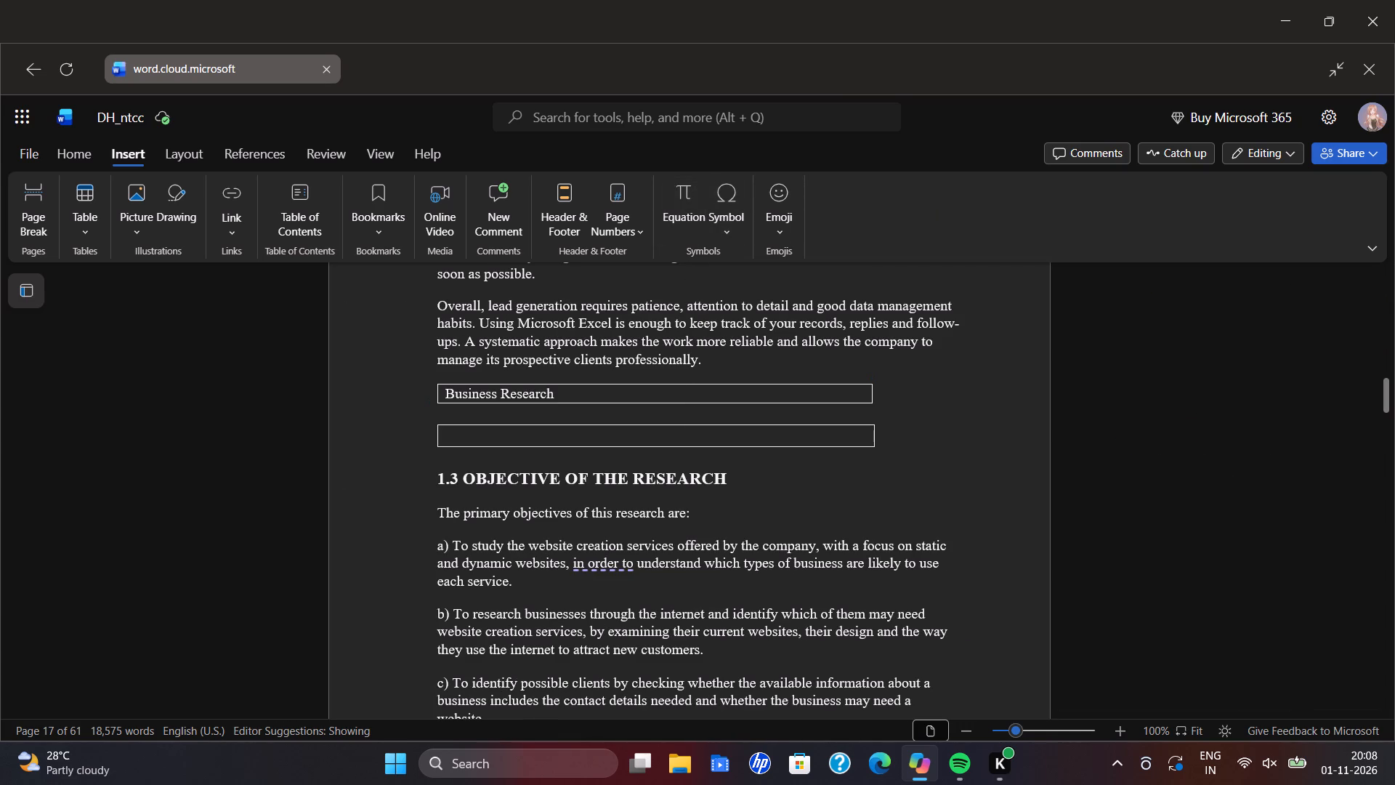
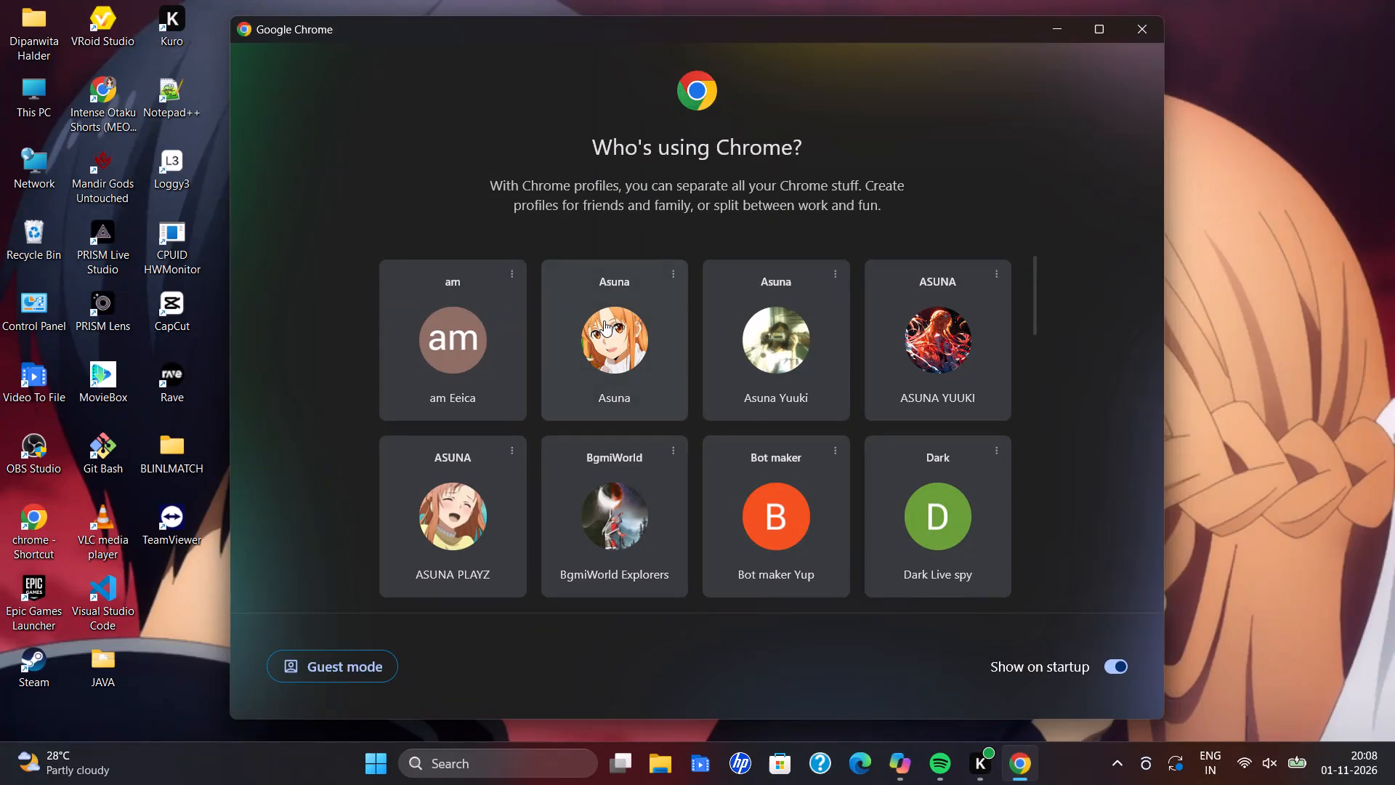
Switch to Chrome and search Google for "arrow in word".
click(612, 335)
click(559, 369)
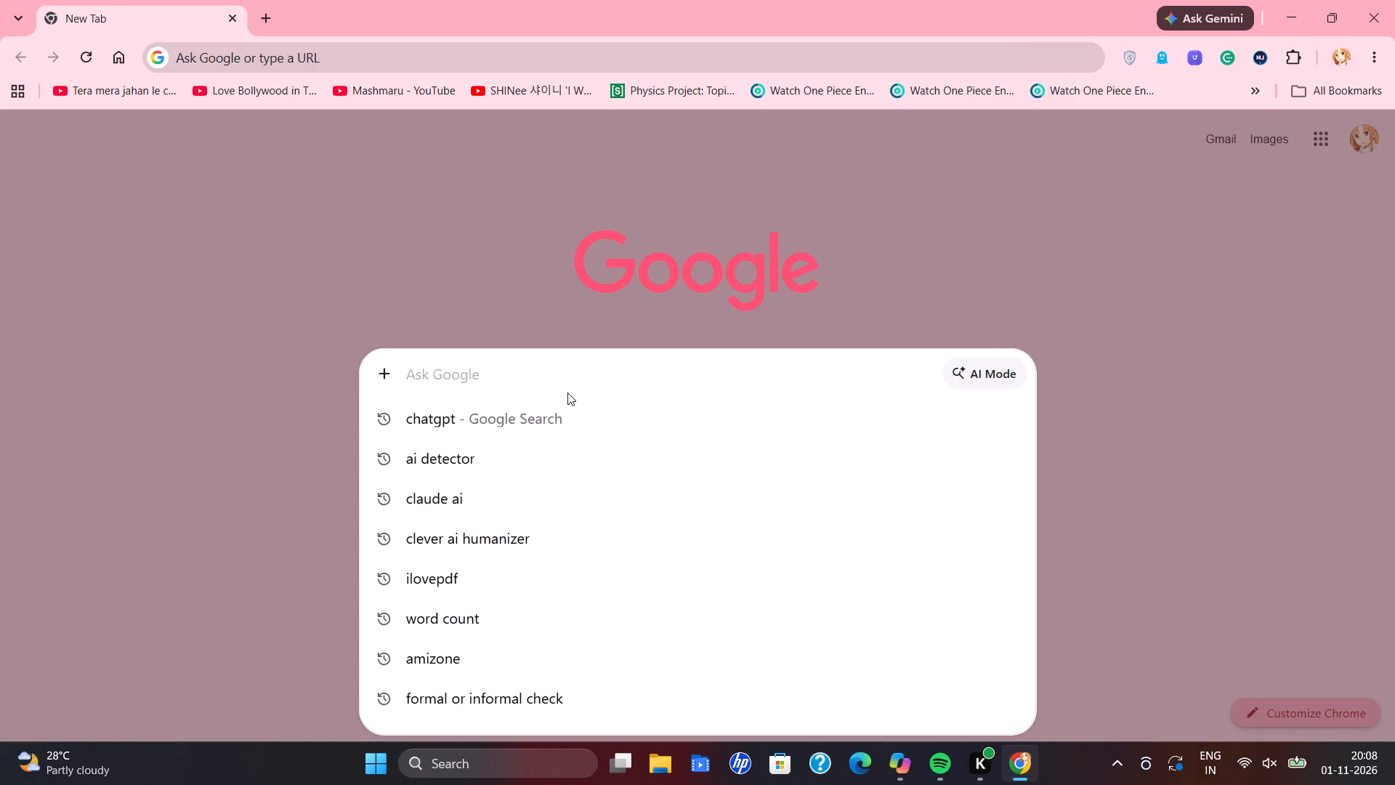
text(arrow in word)
key(Return)
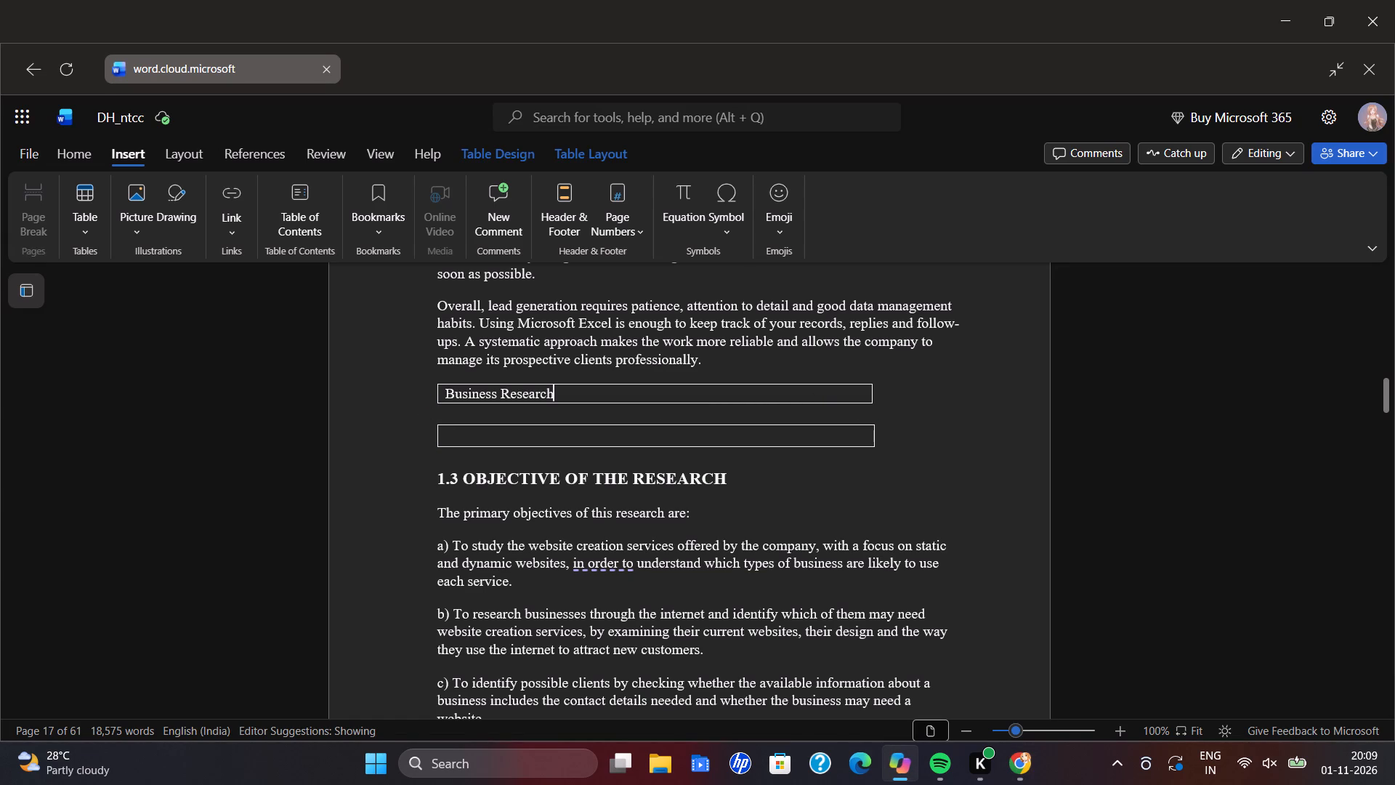
click(553, 439)
right_click(553, 439)
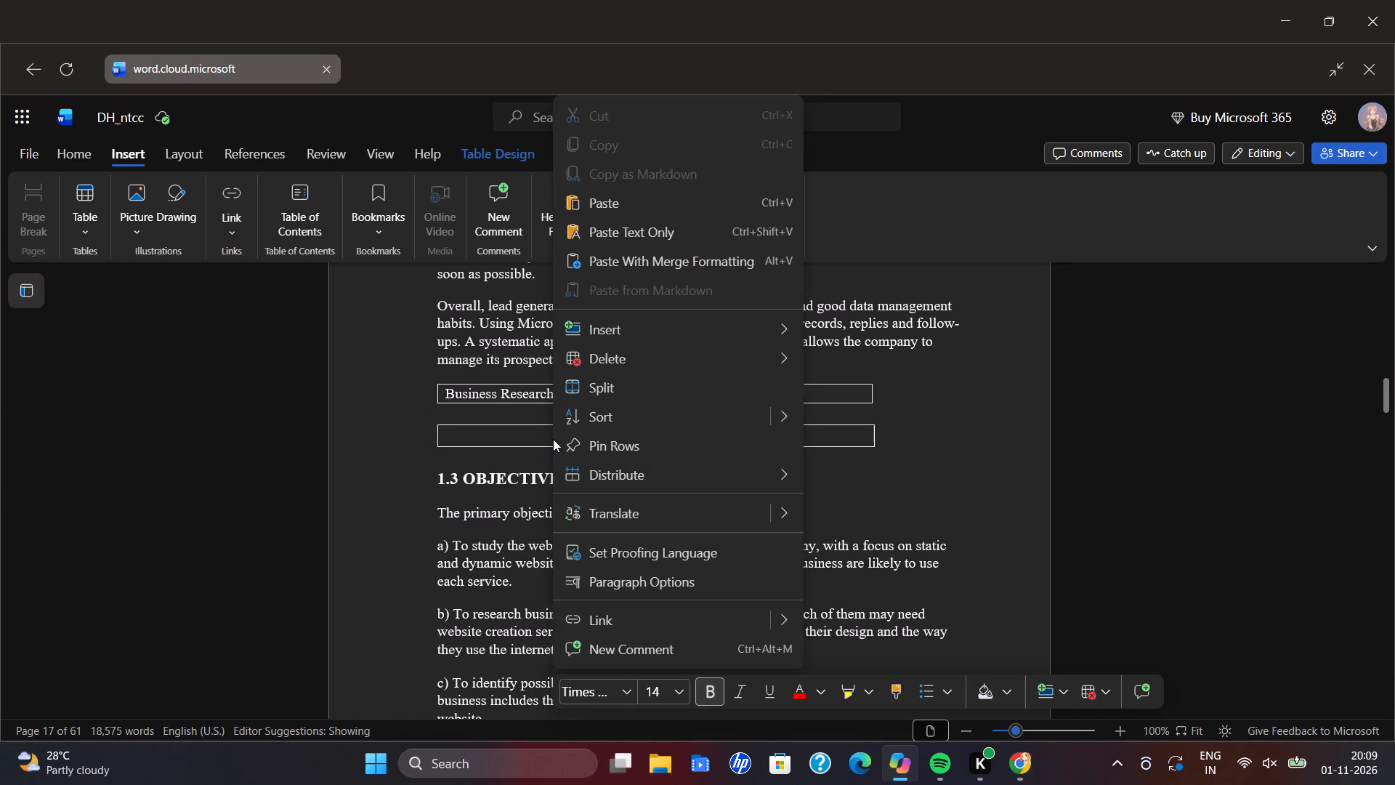
key(Delete)
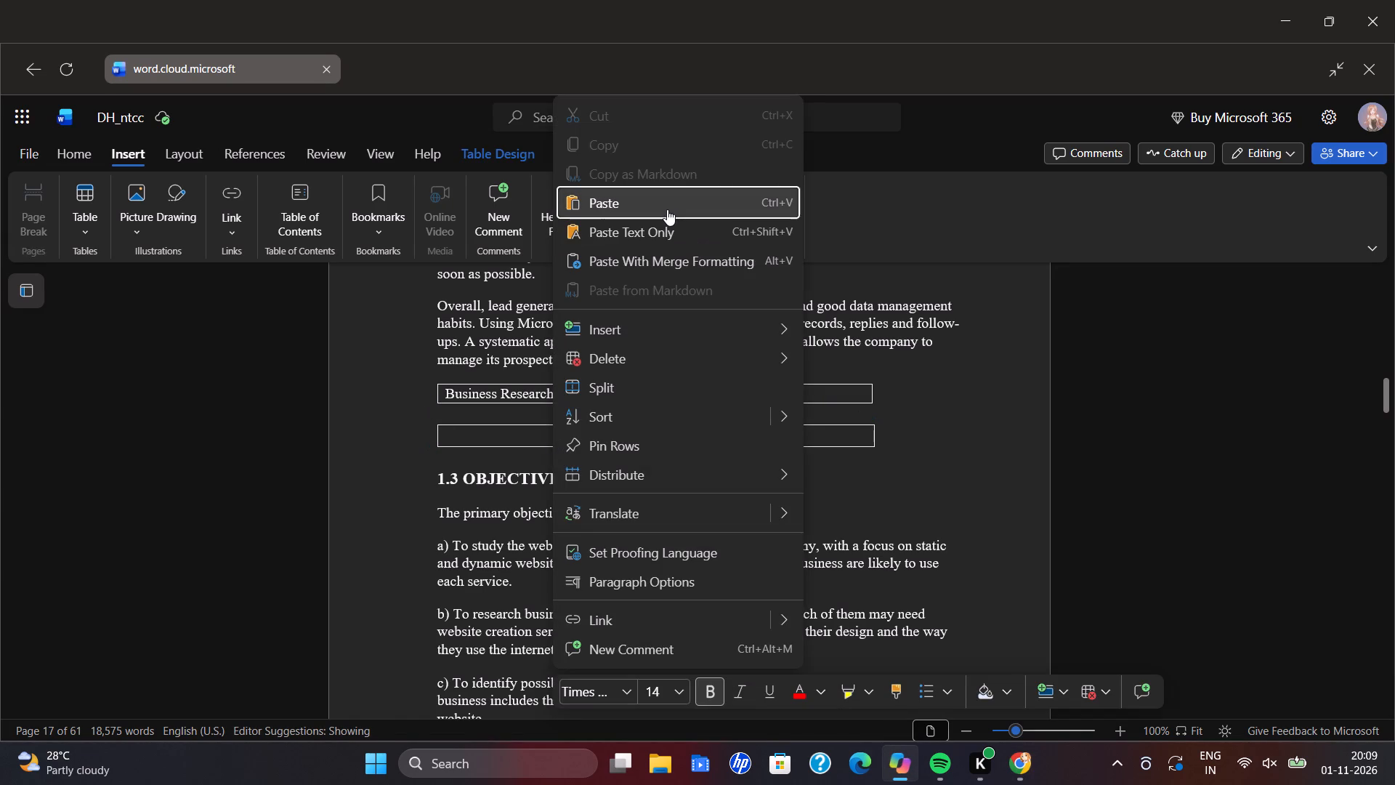
click(690, 346)
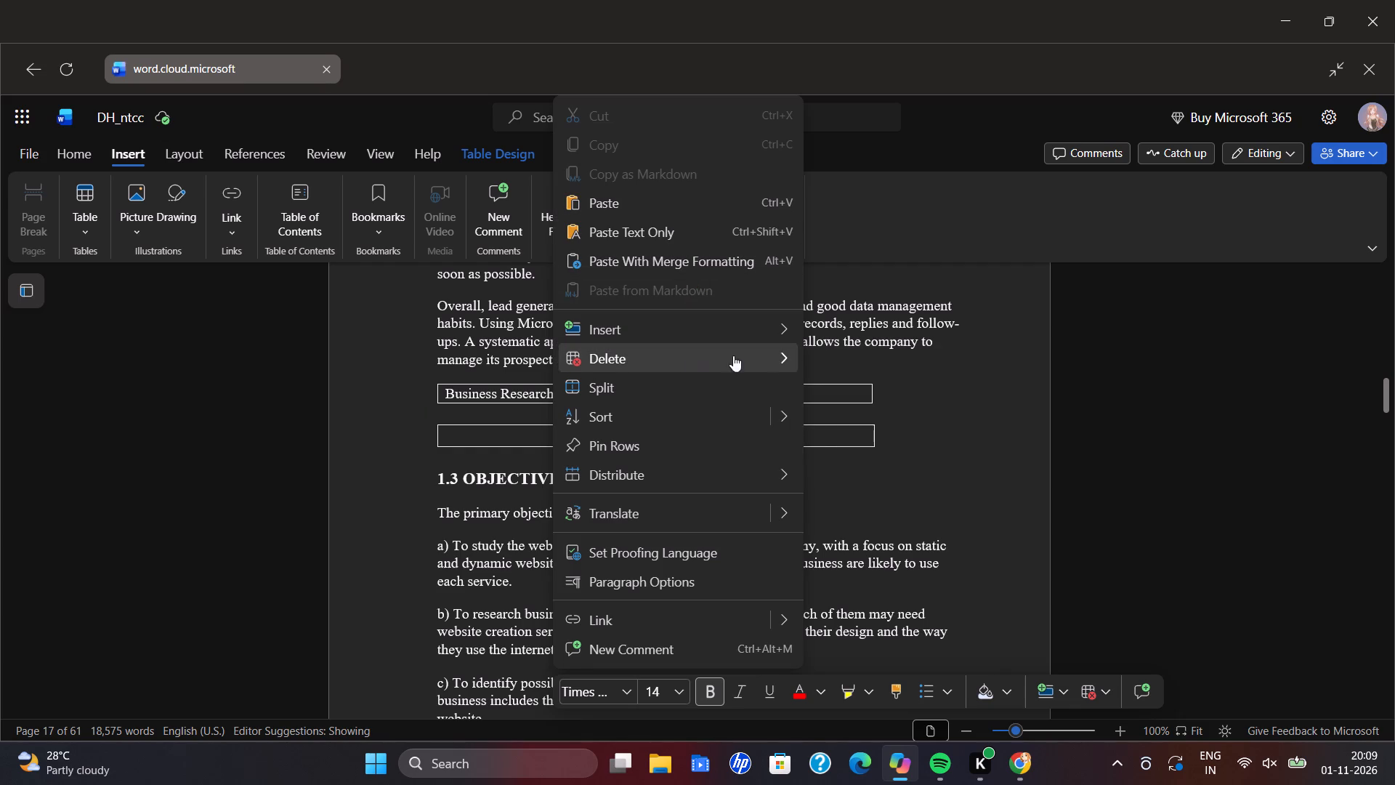
click(793, 355)
click(827, 361)
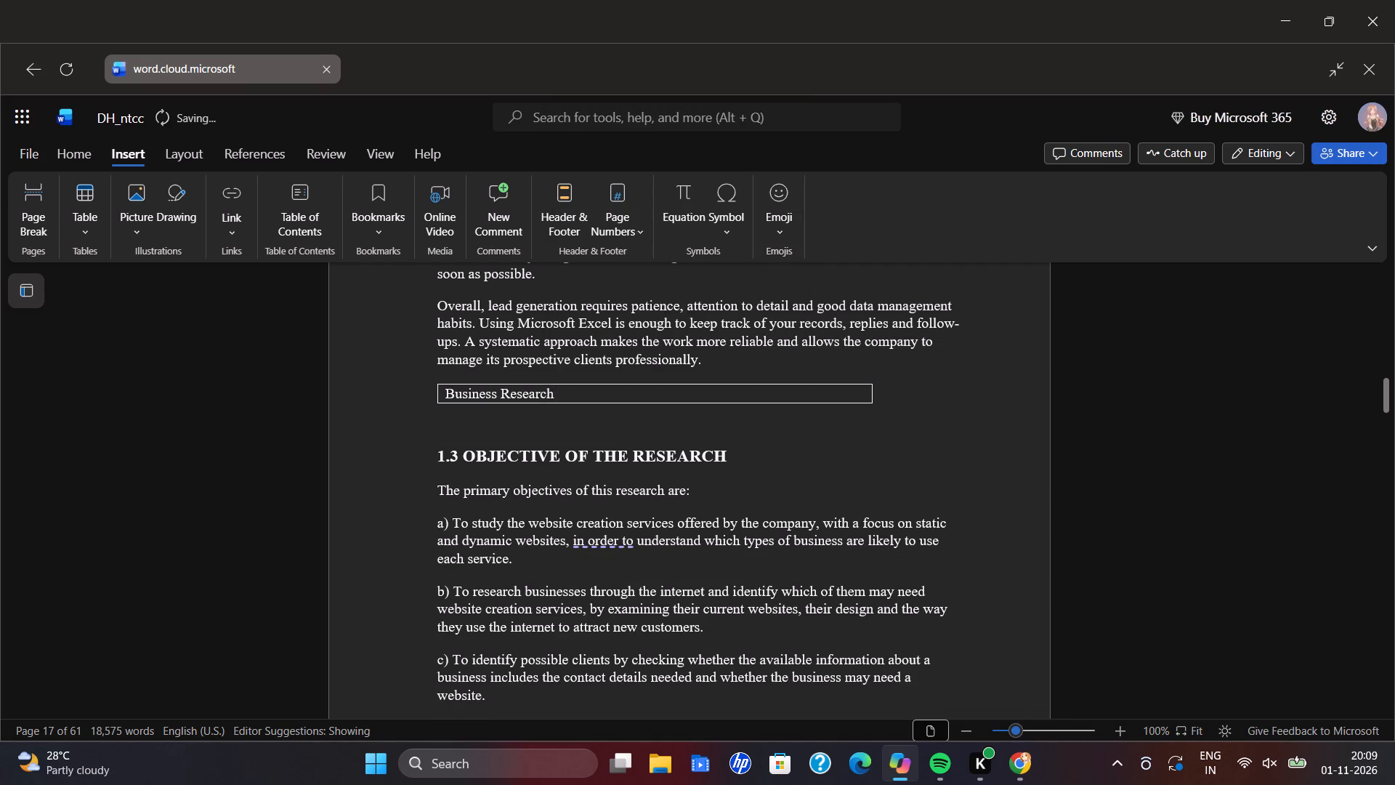
Remove the extra blank line and paste the down arrow directly beneath the Business Research box.
key(BackSpace)
key(ctrl+v)
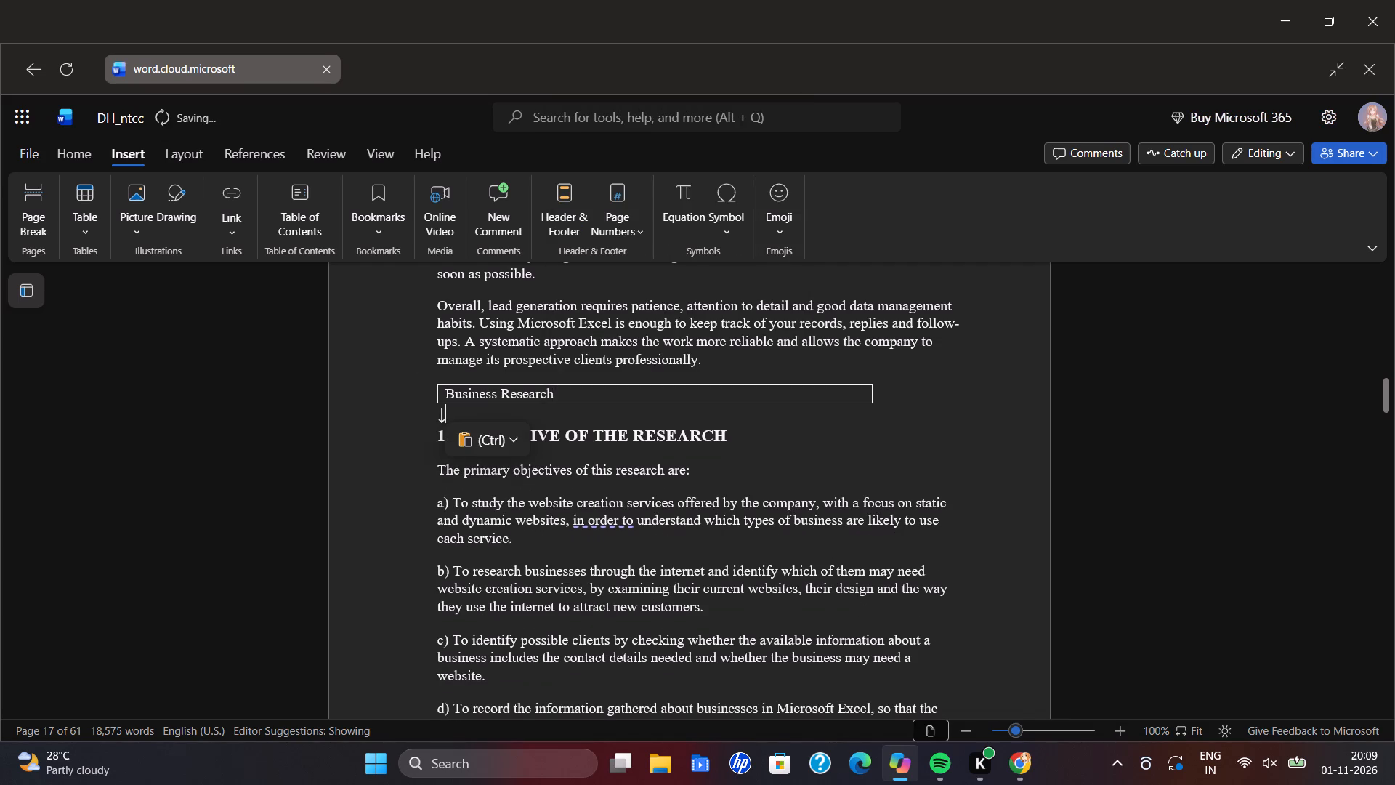
Insert a 1x1 table on a new line below the down arrow.
key(Return)
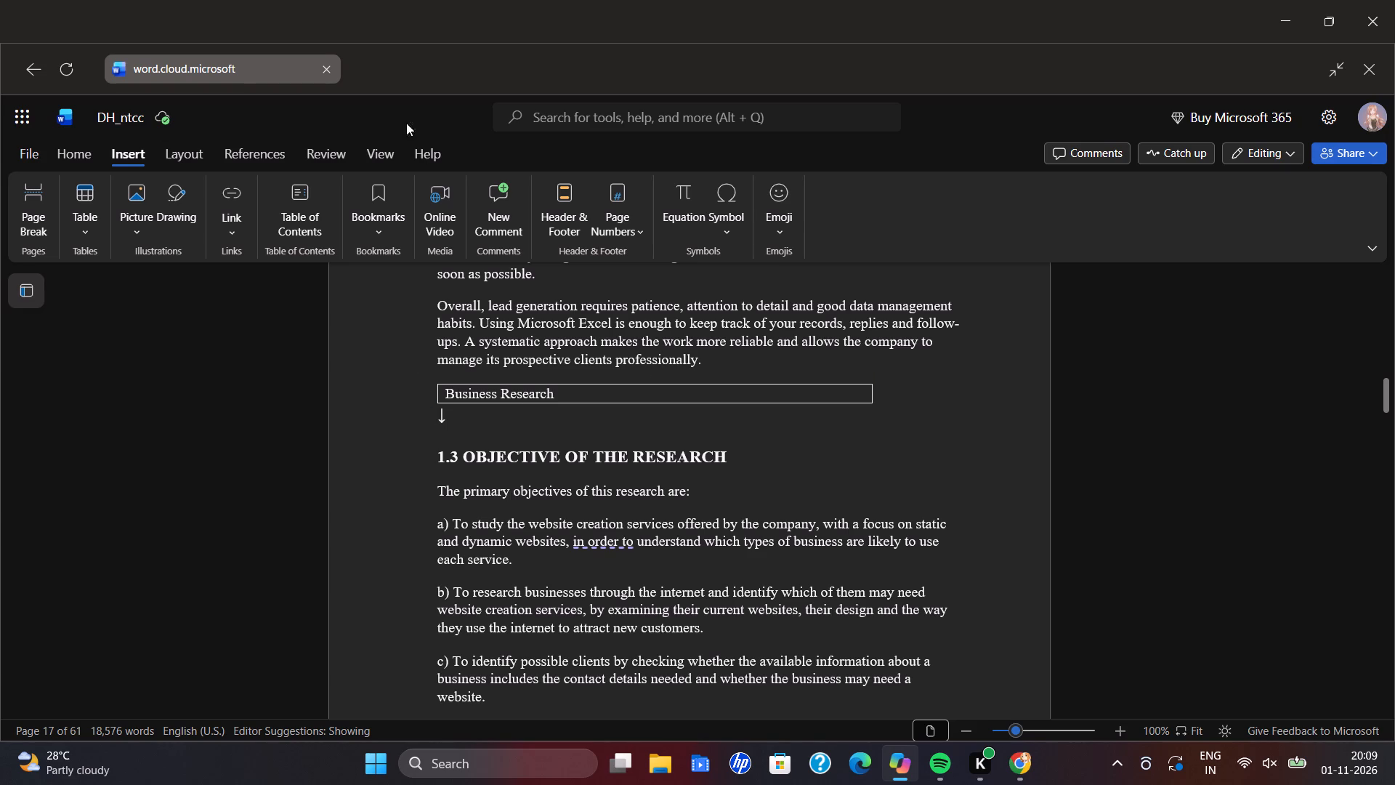
click(84, 194)
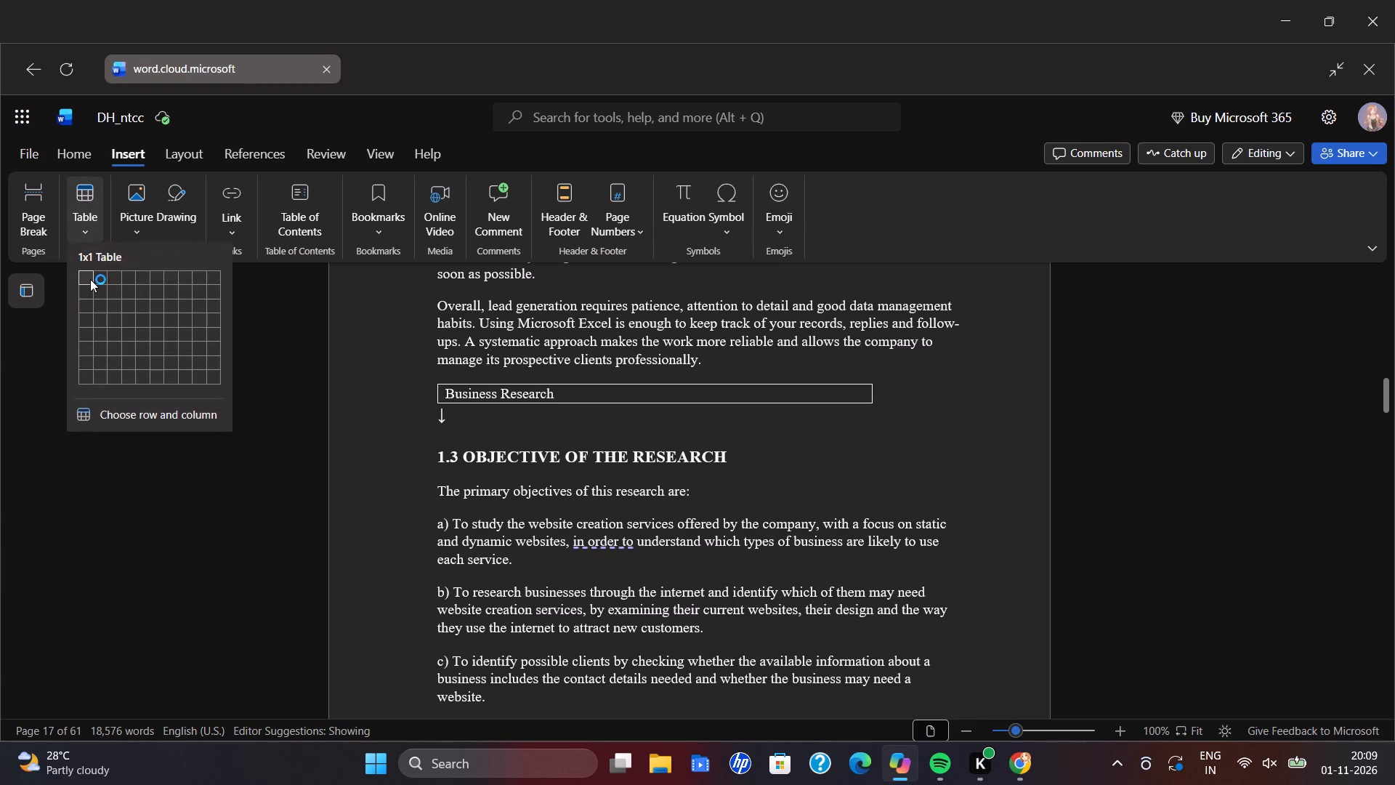
click(89, 279)
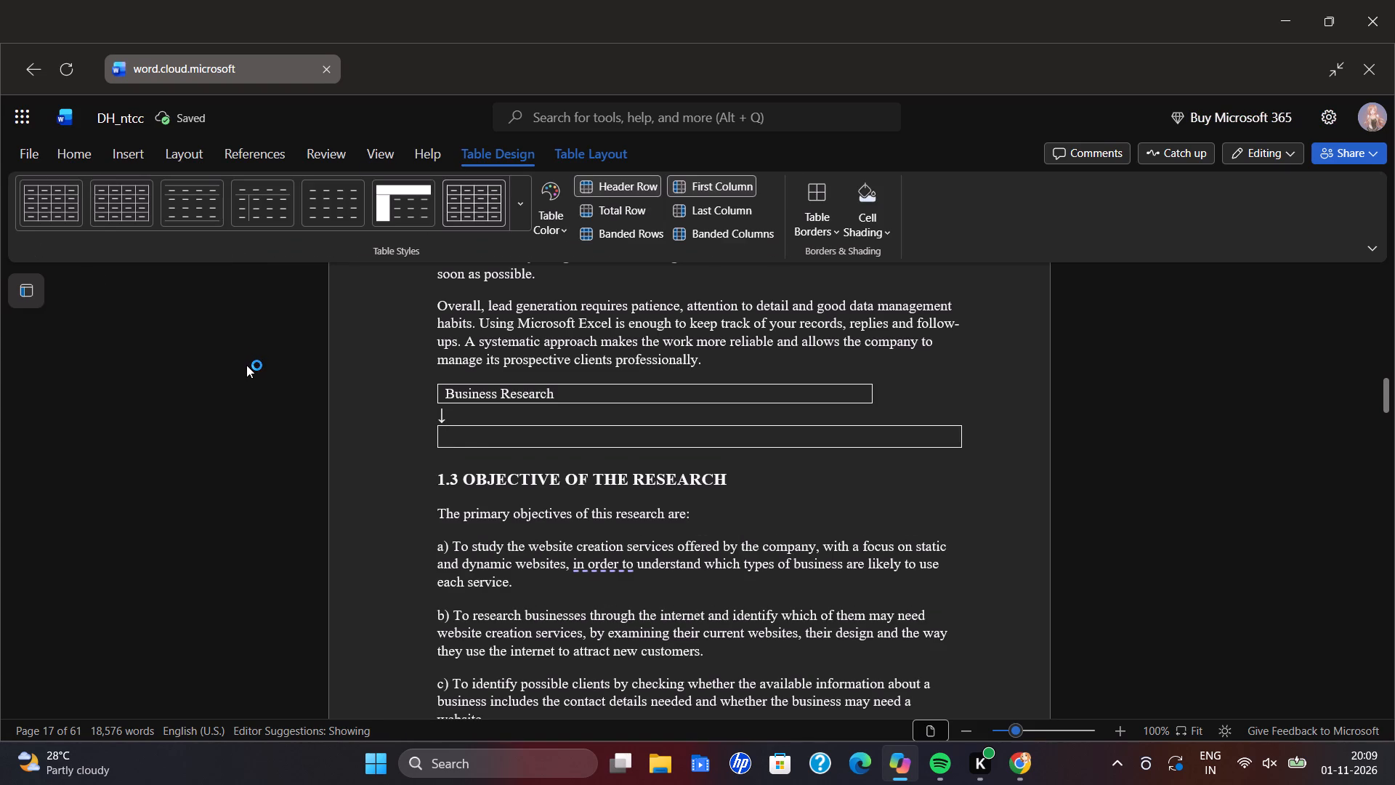
Enter "Website Online Presence Analysis" in the new box.
text(We)
text(bsite)
key(space)
text(Online)
key(space)
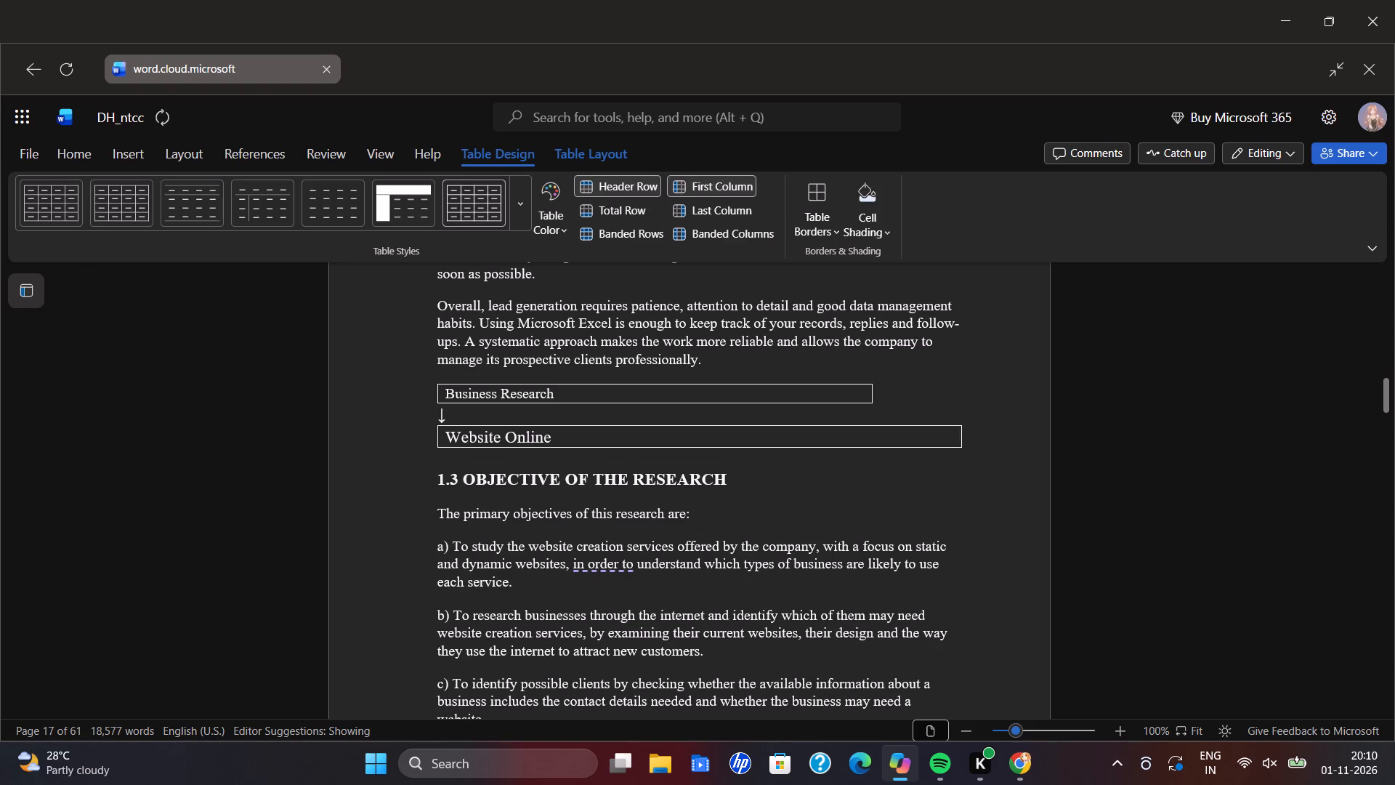
text(Prese)
text(nce a)
key(n)
key(BackSpace)
key(BackSpace)
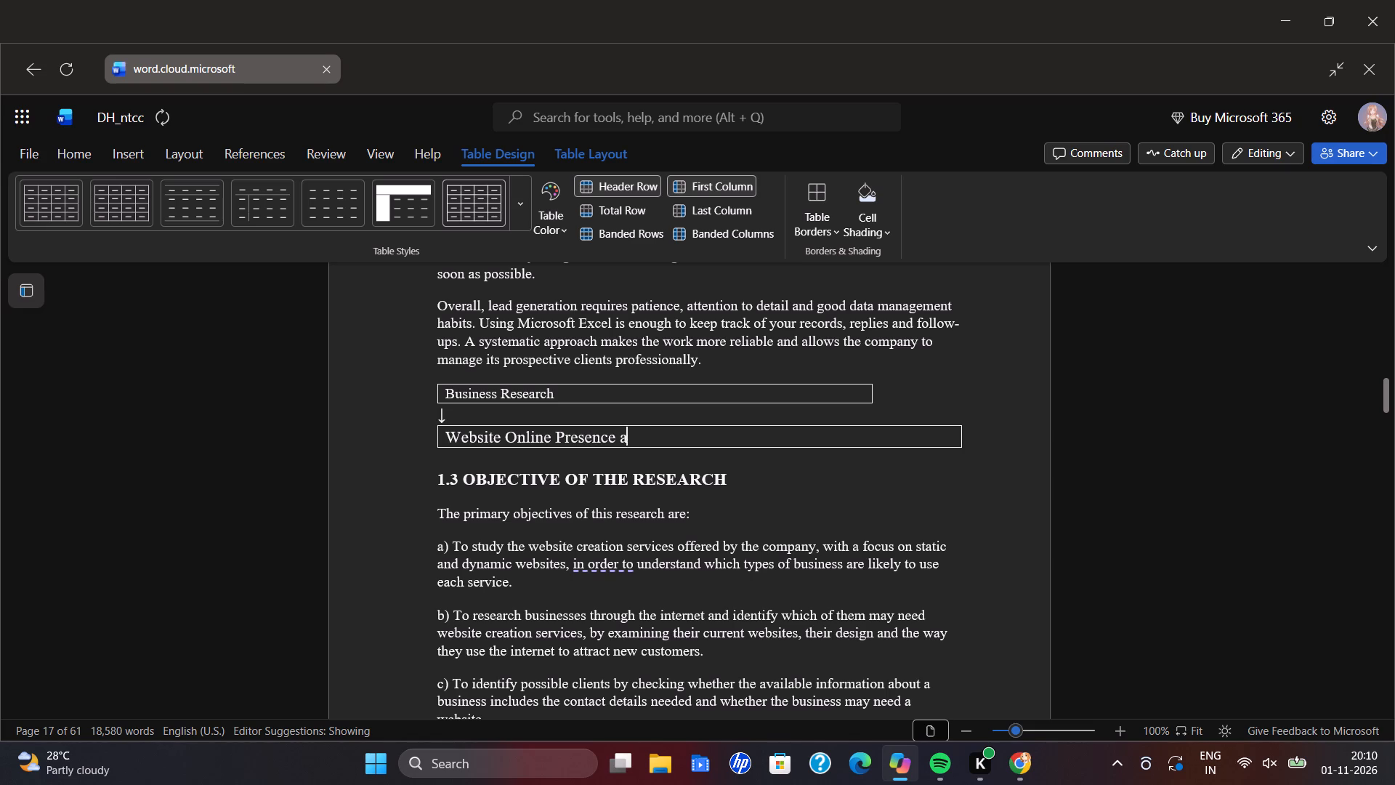
key(shift+a)
text(nal)
key(y)
text(sis)
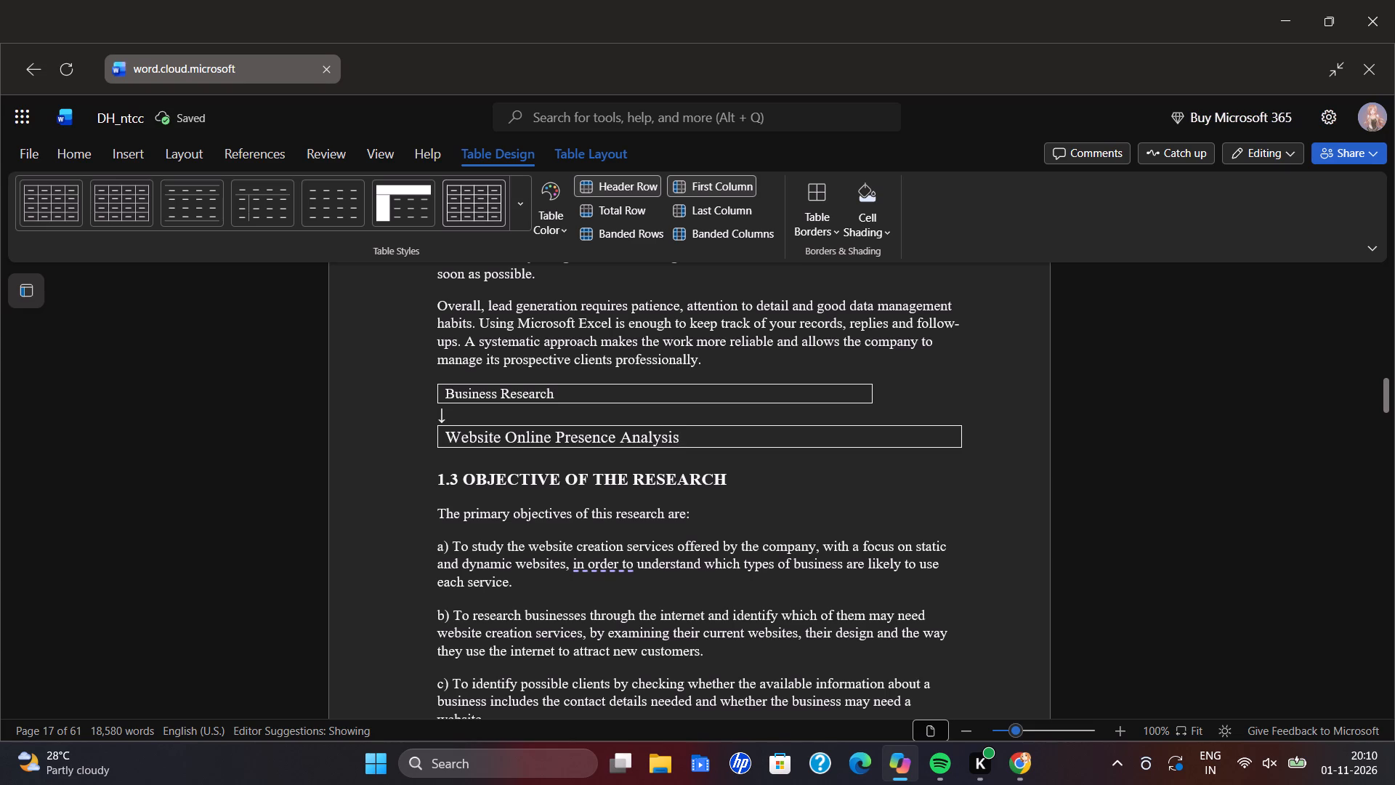
Add "and" between "Website" and "Online" in the box text.
click(504, 438)
text(an)
text(d)
key(space)
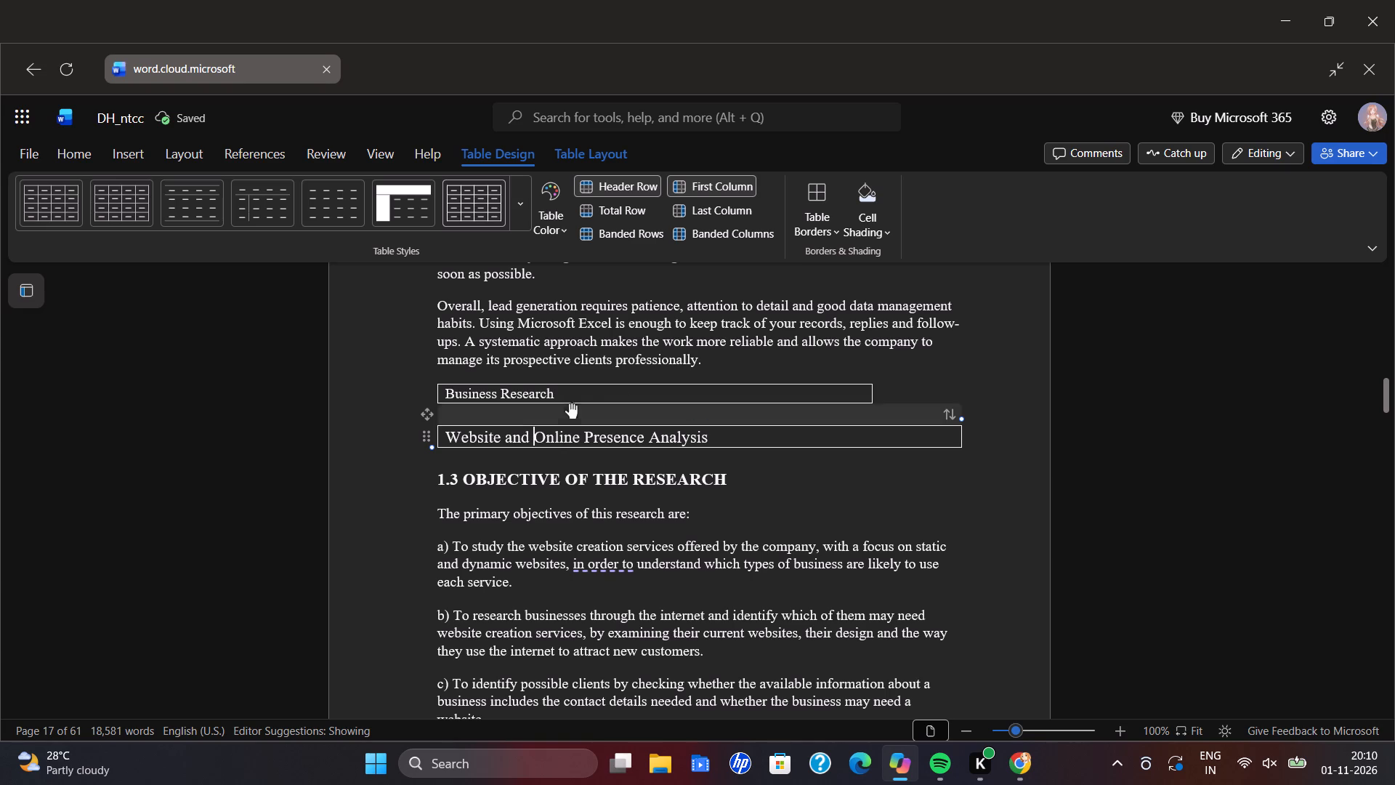
Narrow the Website and Online Presence Analysis box to about the same width as the Business Research box.
drag(959, 438, 952, 439)
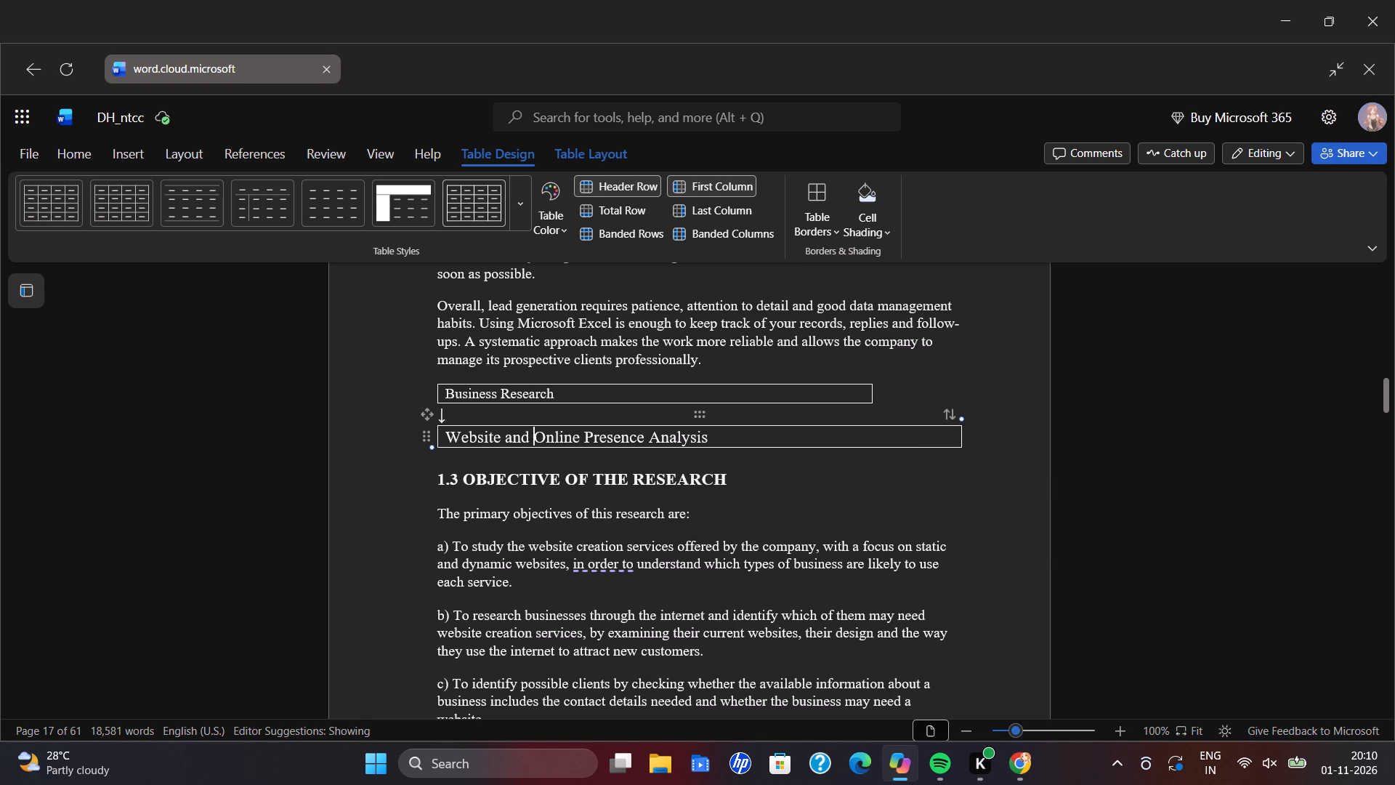
drag(952, 439, 872, 441)
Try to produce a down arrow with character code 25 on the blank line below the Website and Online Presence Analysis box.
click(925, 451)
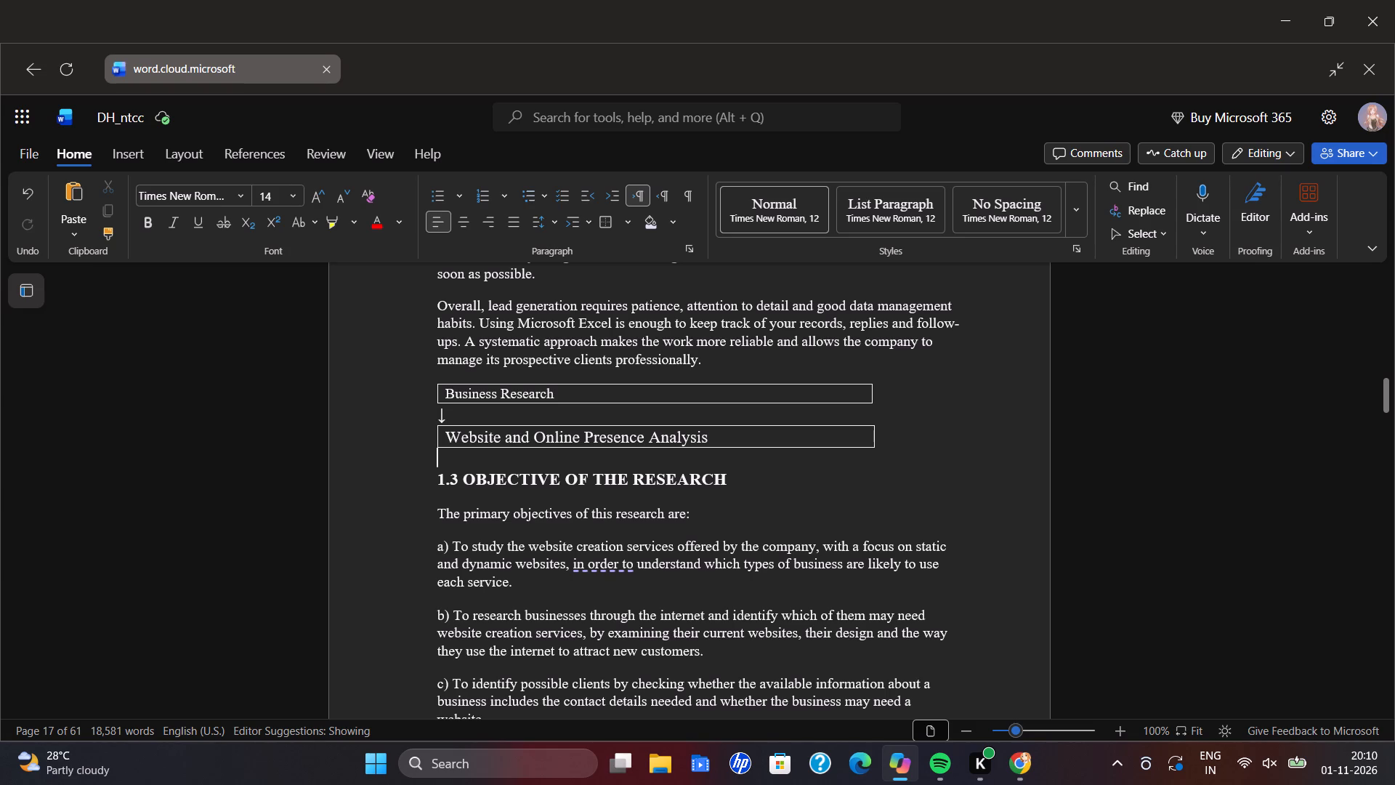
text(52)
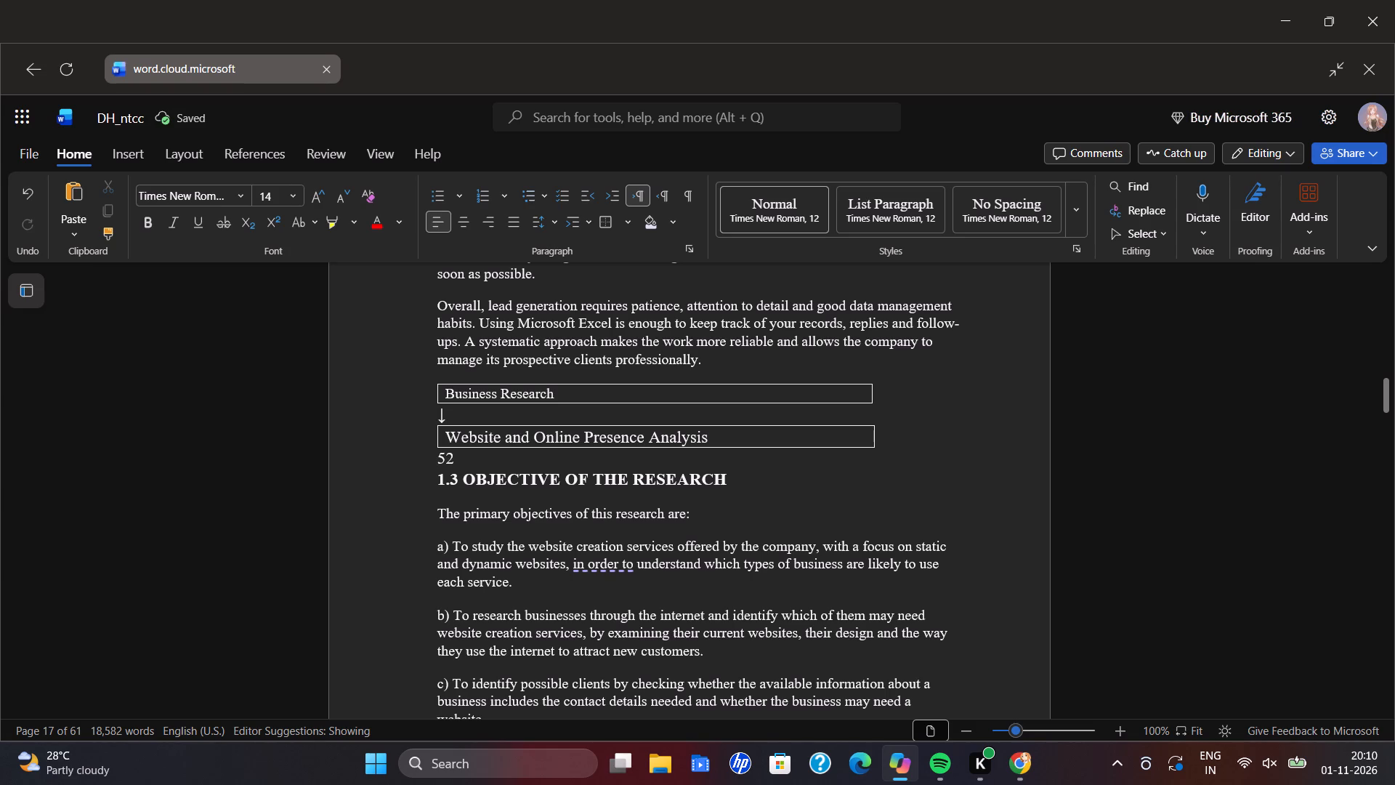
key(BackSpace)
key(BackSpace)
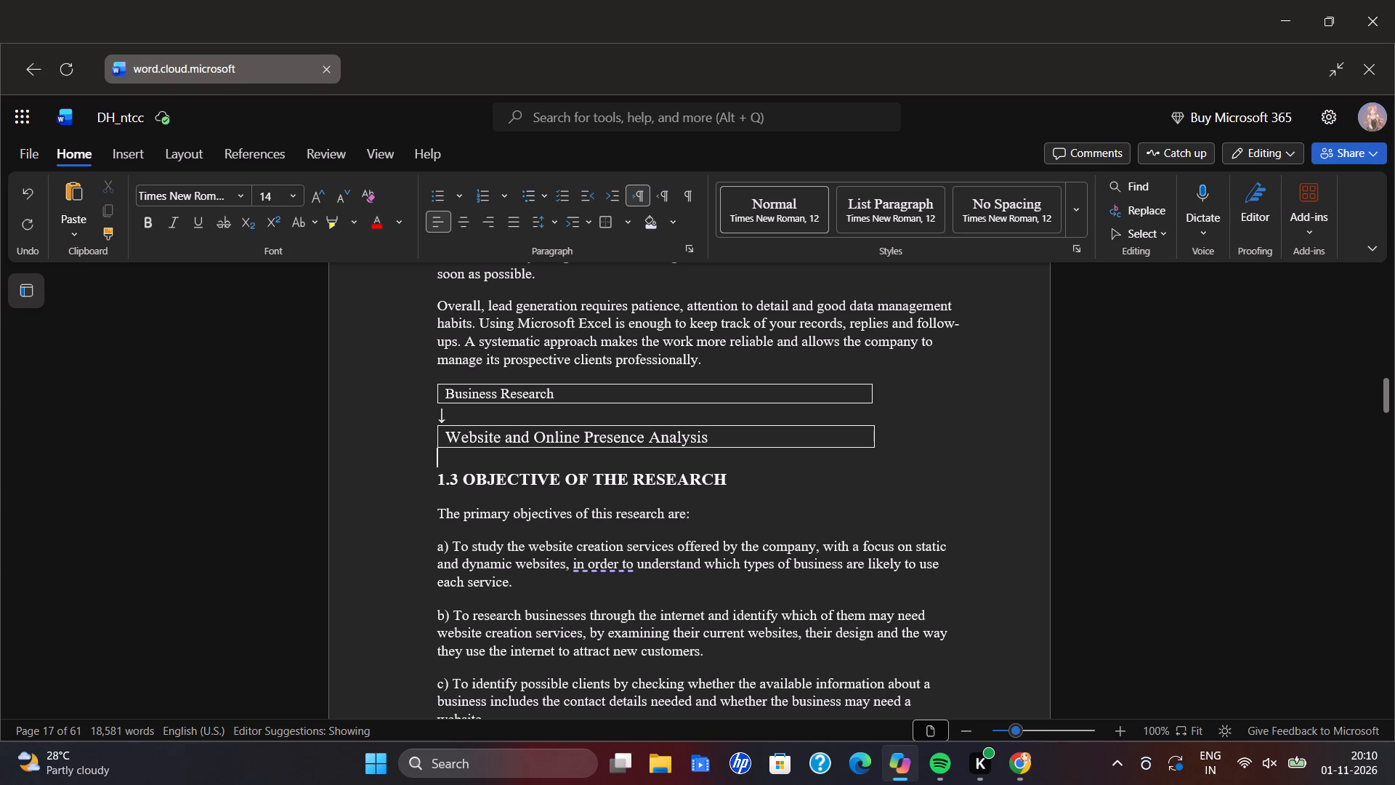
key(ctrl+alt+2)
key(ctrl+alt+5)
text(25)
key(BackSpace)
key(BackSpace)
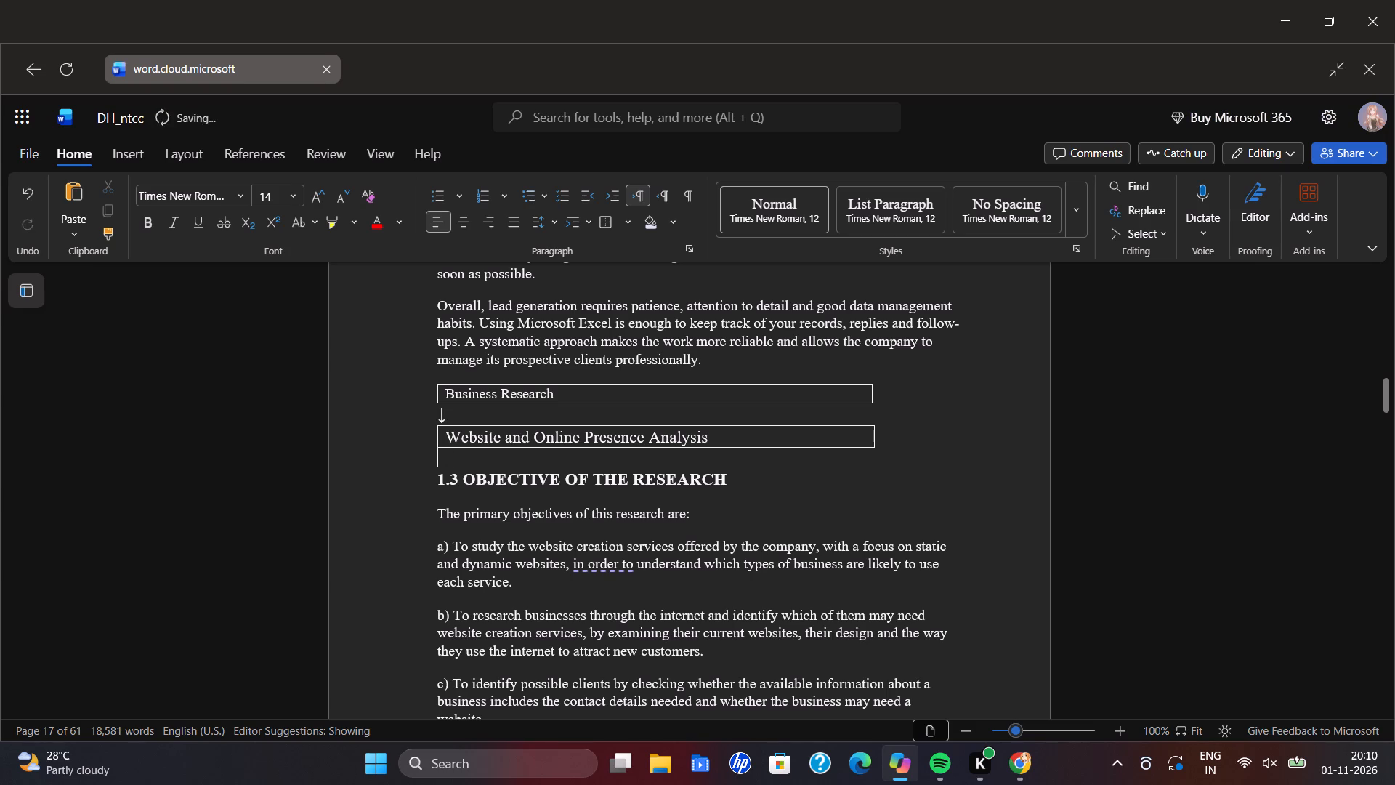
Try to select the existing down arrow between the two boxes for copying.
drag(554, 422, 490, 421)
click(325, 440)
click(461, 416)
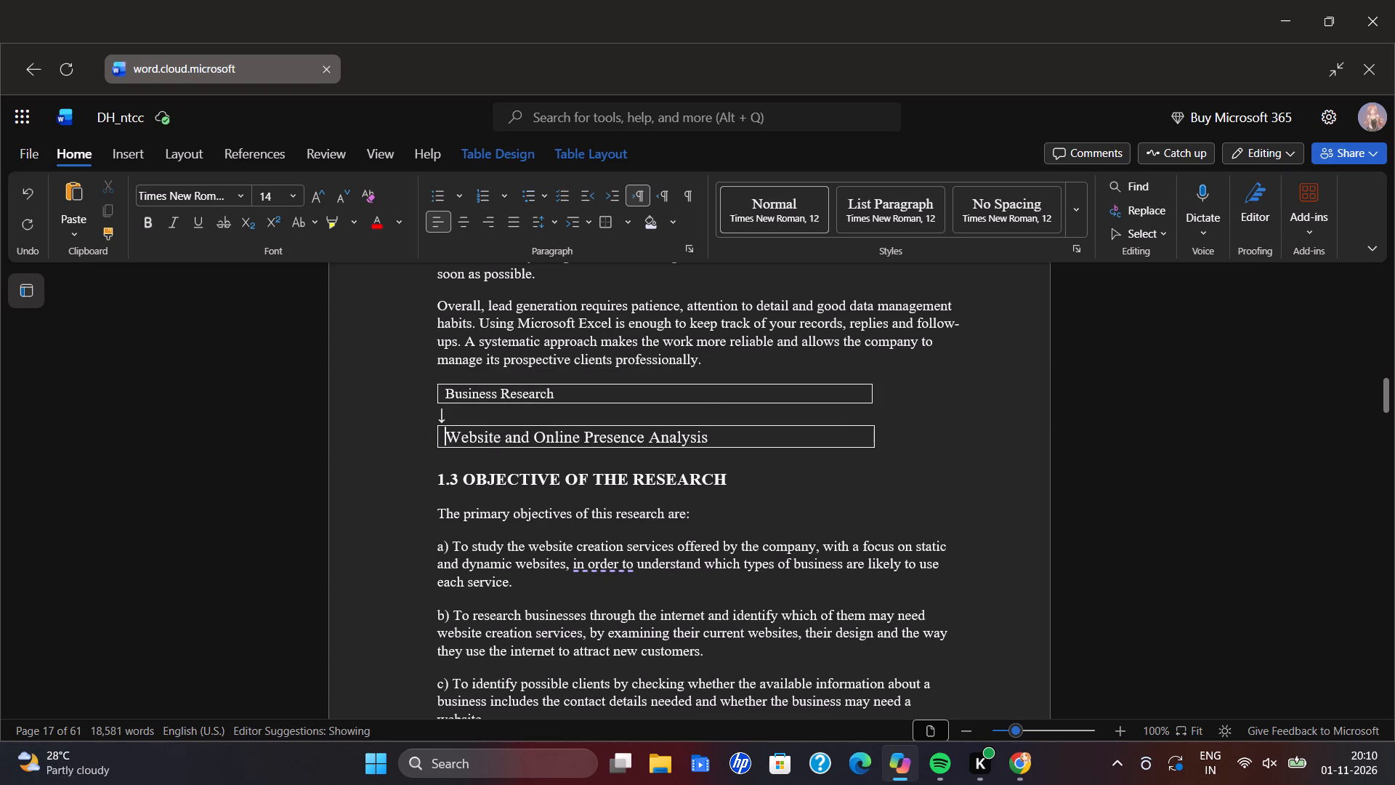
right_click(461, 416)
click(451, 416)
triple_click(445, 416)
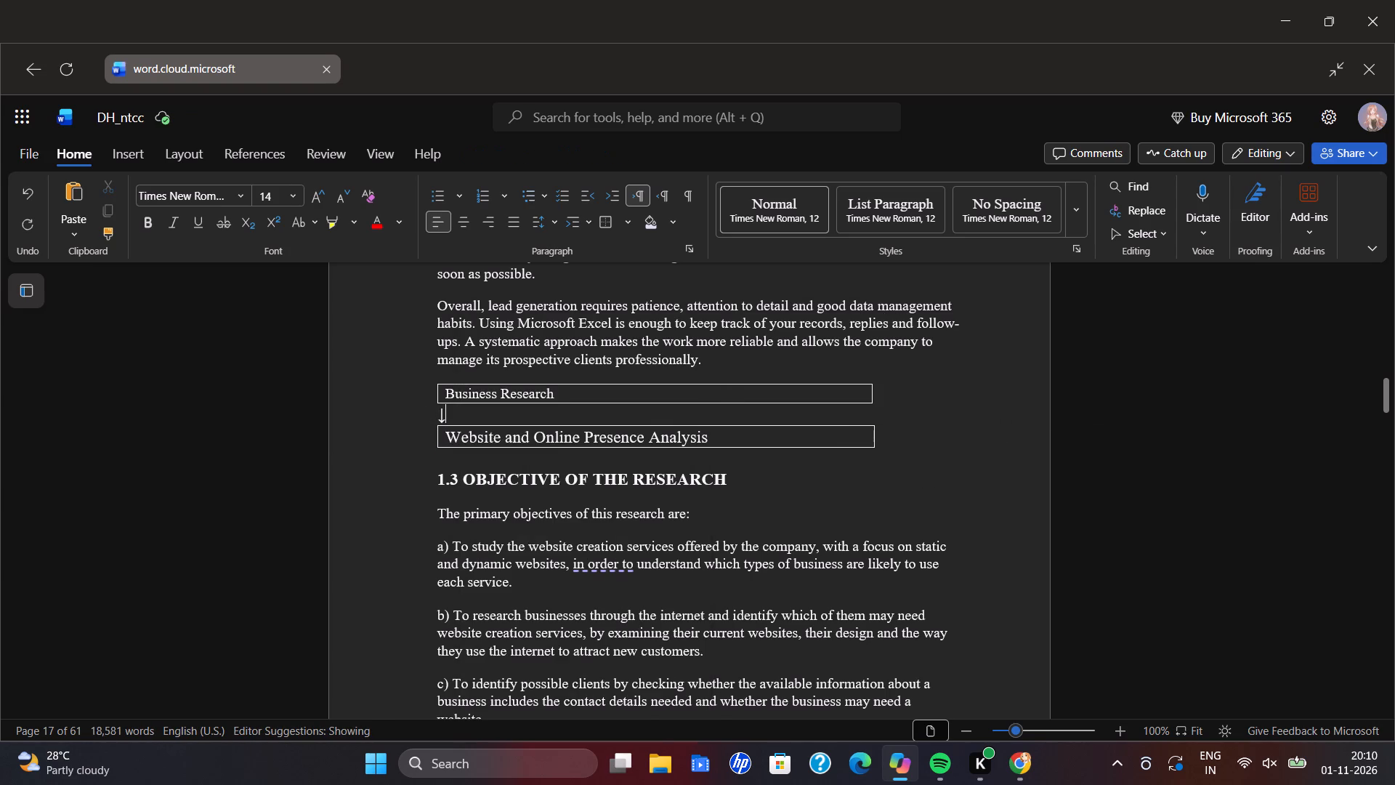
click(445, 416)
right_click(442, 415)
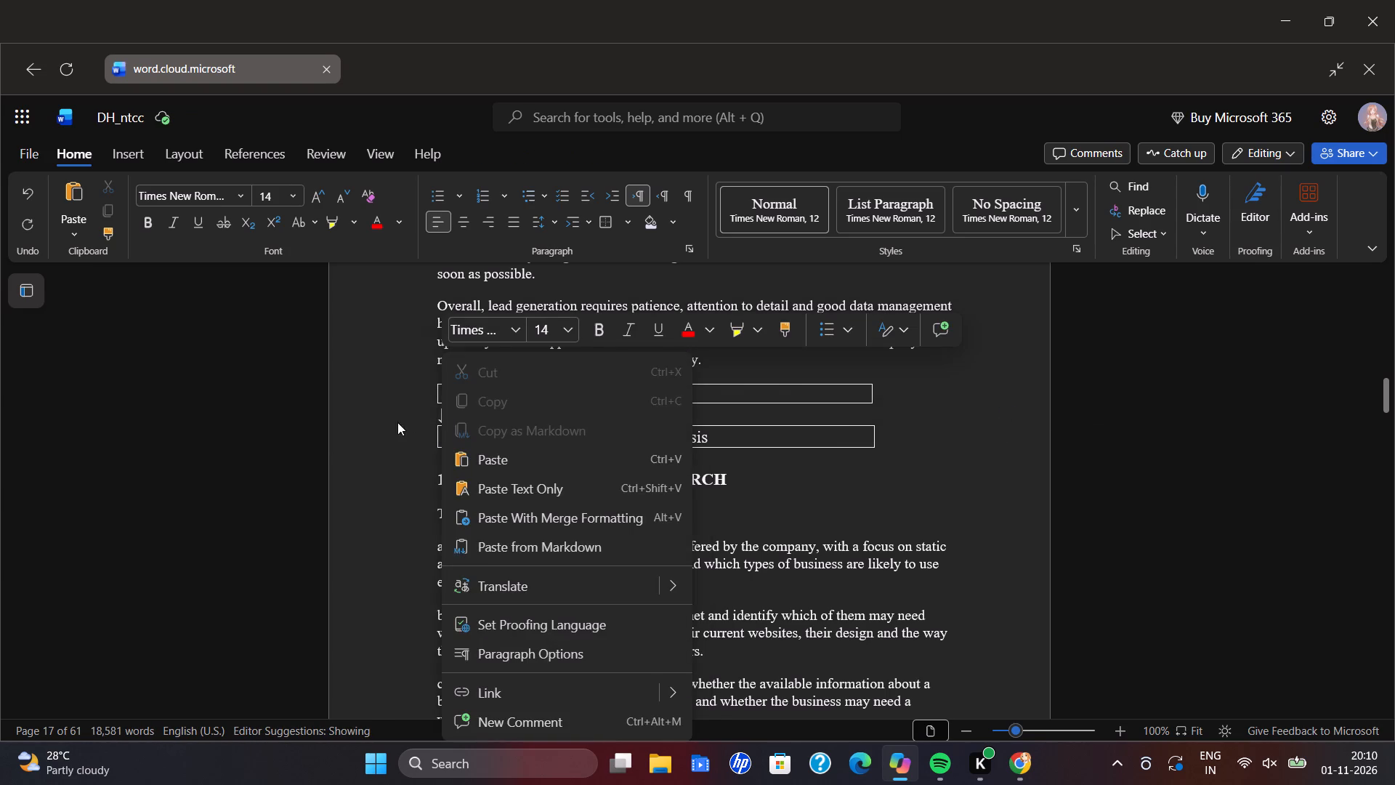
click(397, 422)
Paste the down arrow on the blank line below the Website and Online Presence Analysis box, followed by a new line.
click(443, 459)
right_click(444, 459)
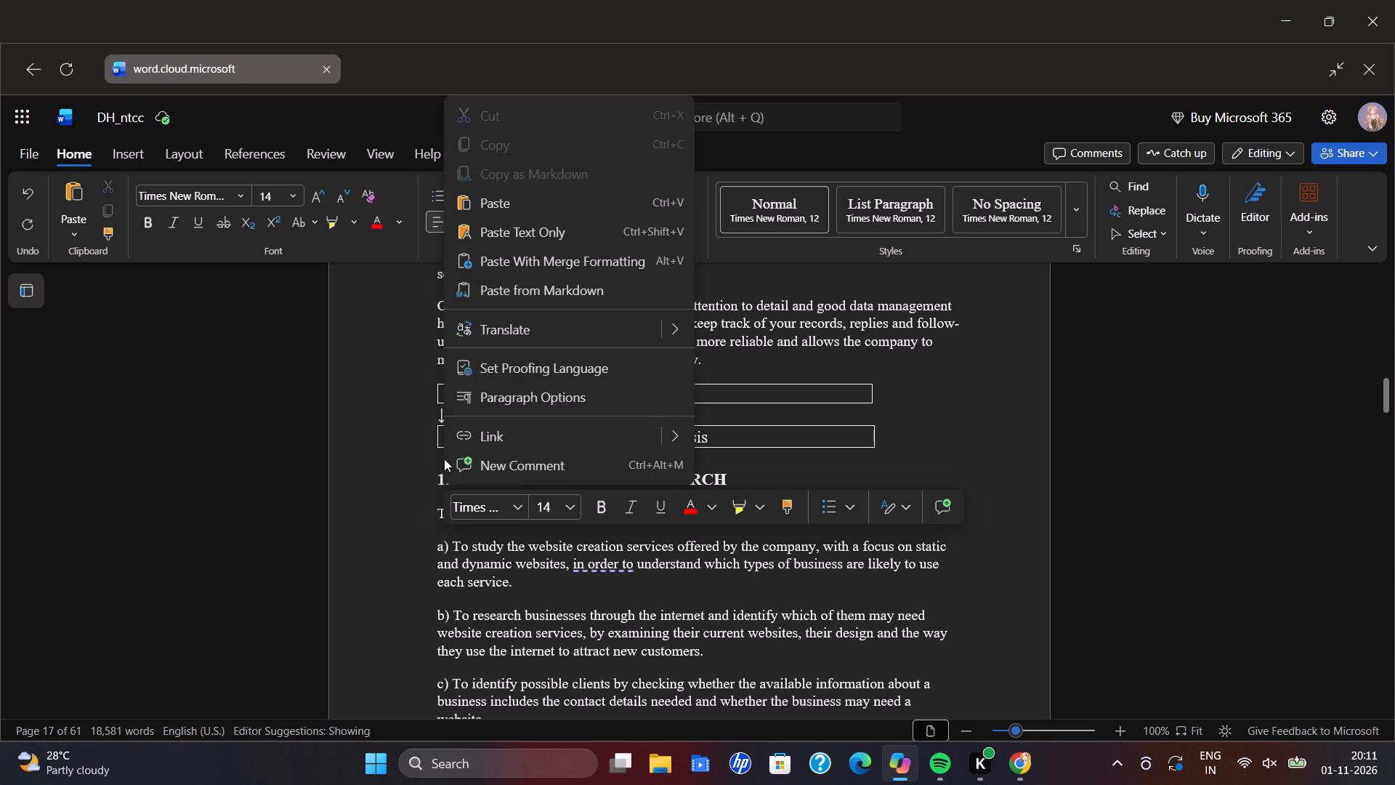
click(422, 454)
key(ctrl+v)
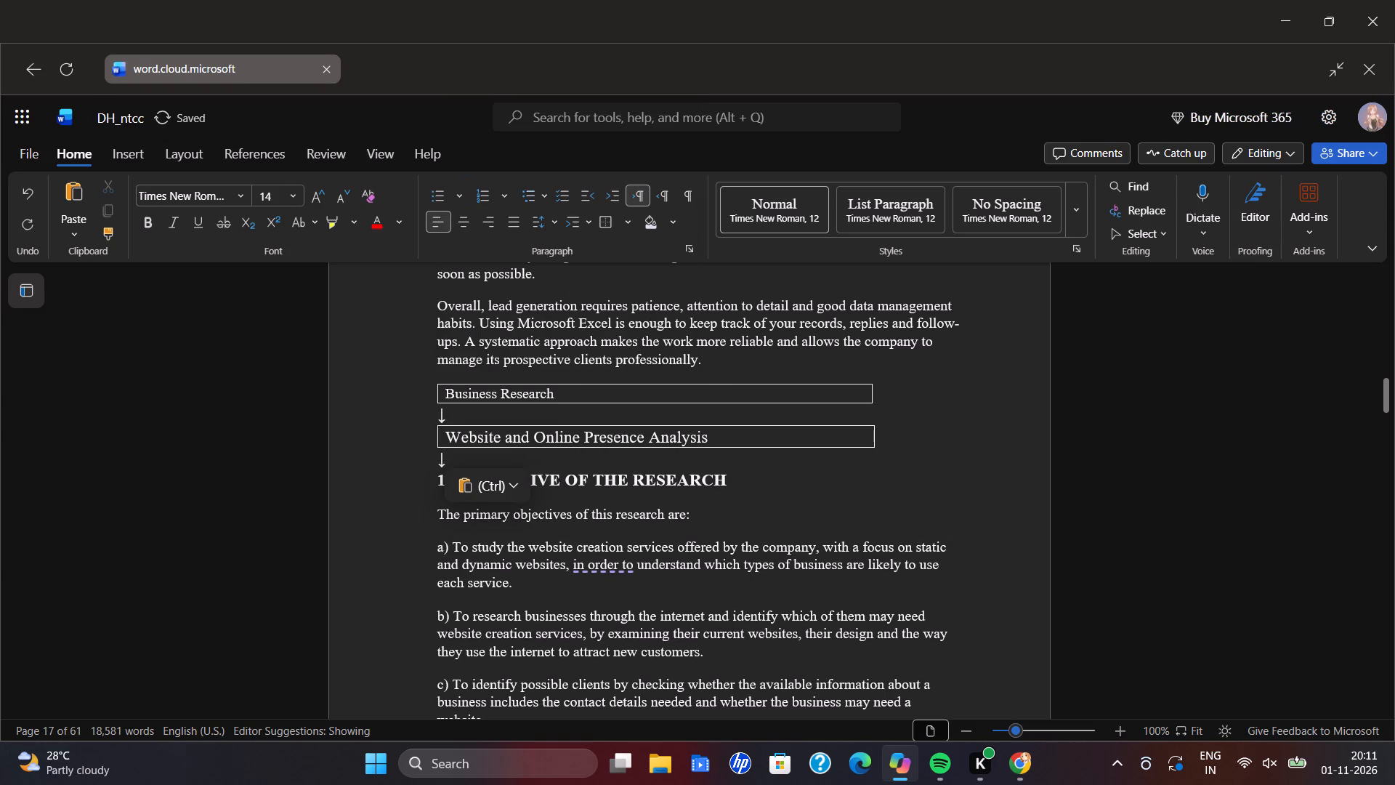
key(Return)
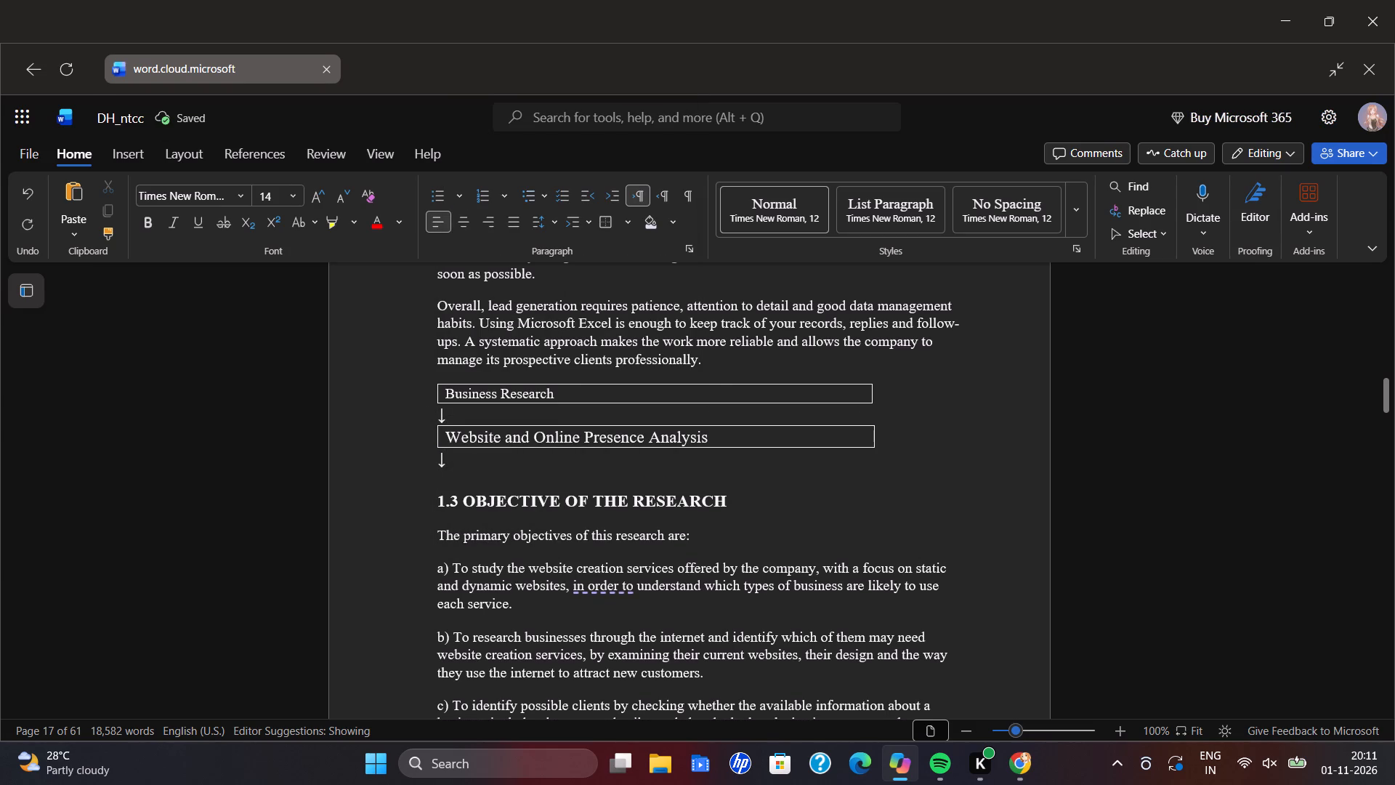
Insert a single-cell table under the last down arrow and enter "Lead Identification" in it.
click(134, 146)
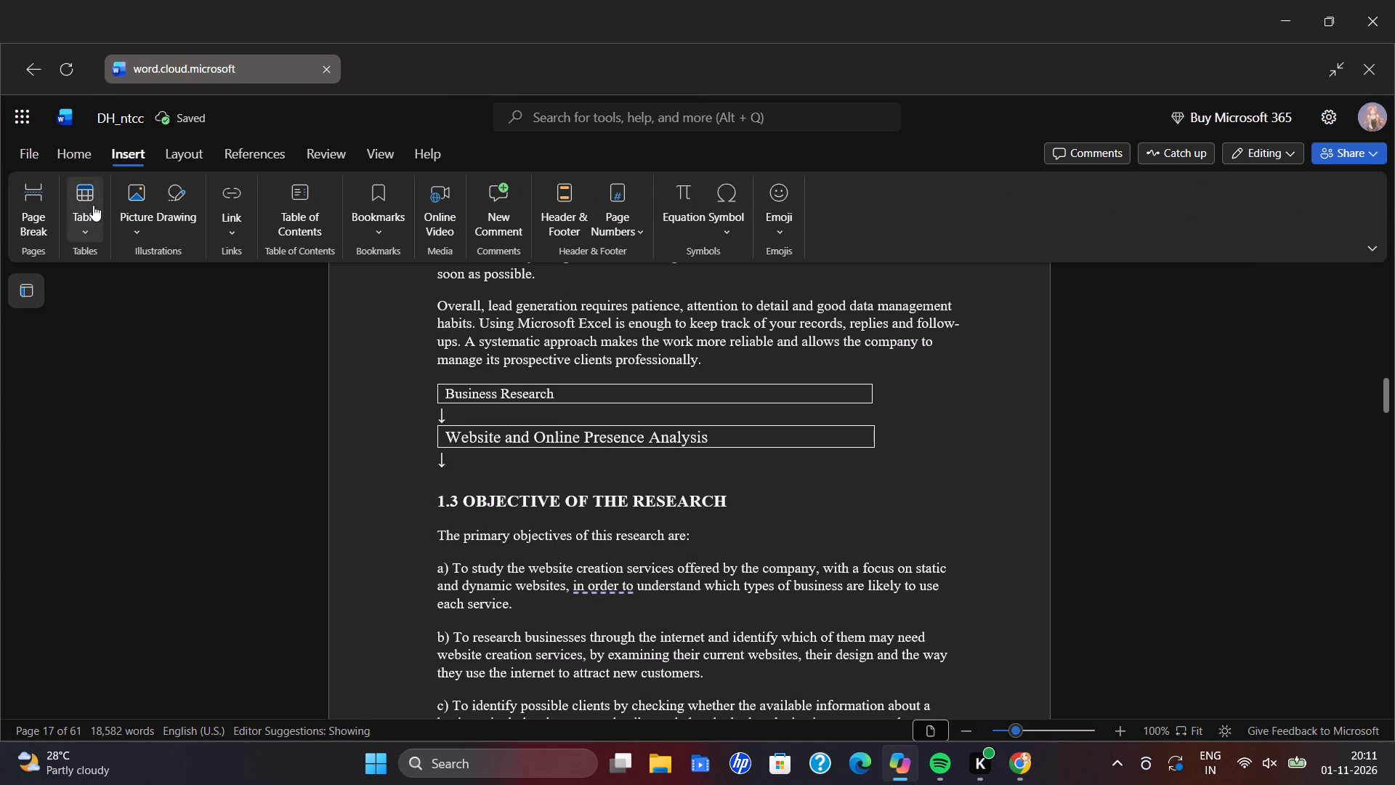
click(93, 206)
click(84, 276)
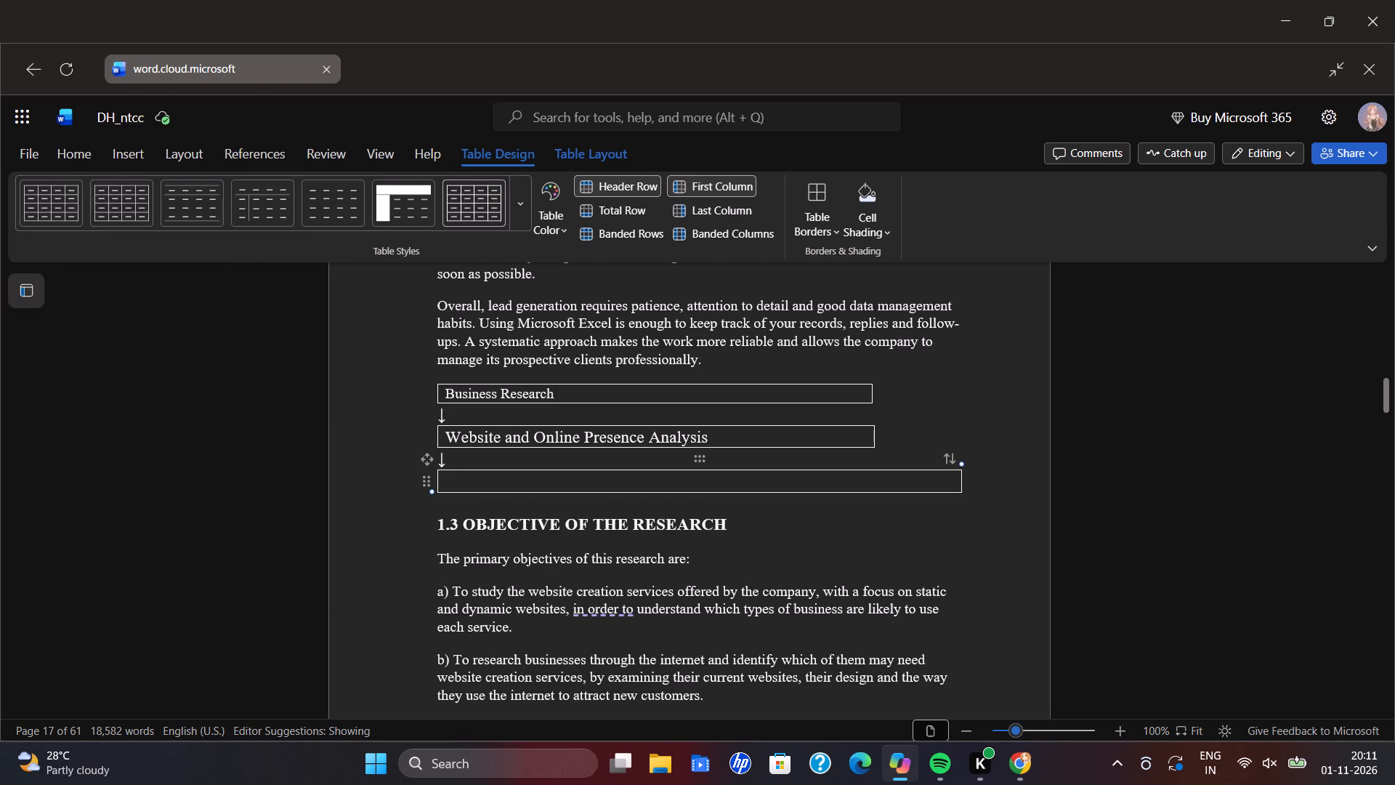
key(shift+l)
text(ead I)
text(denti)
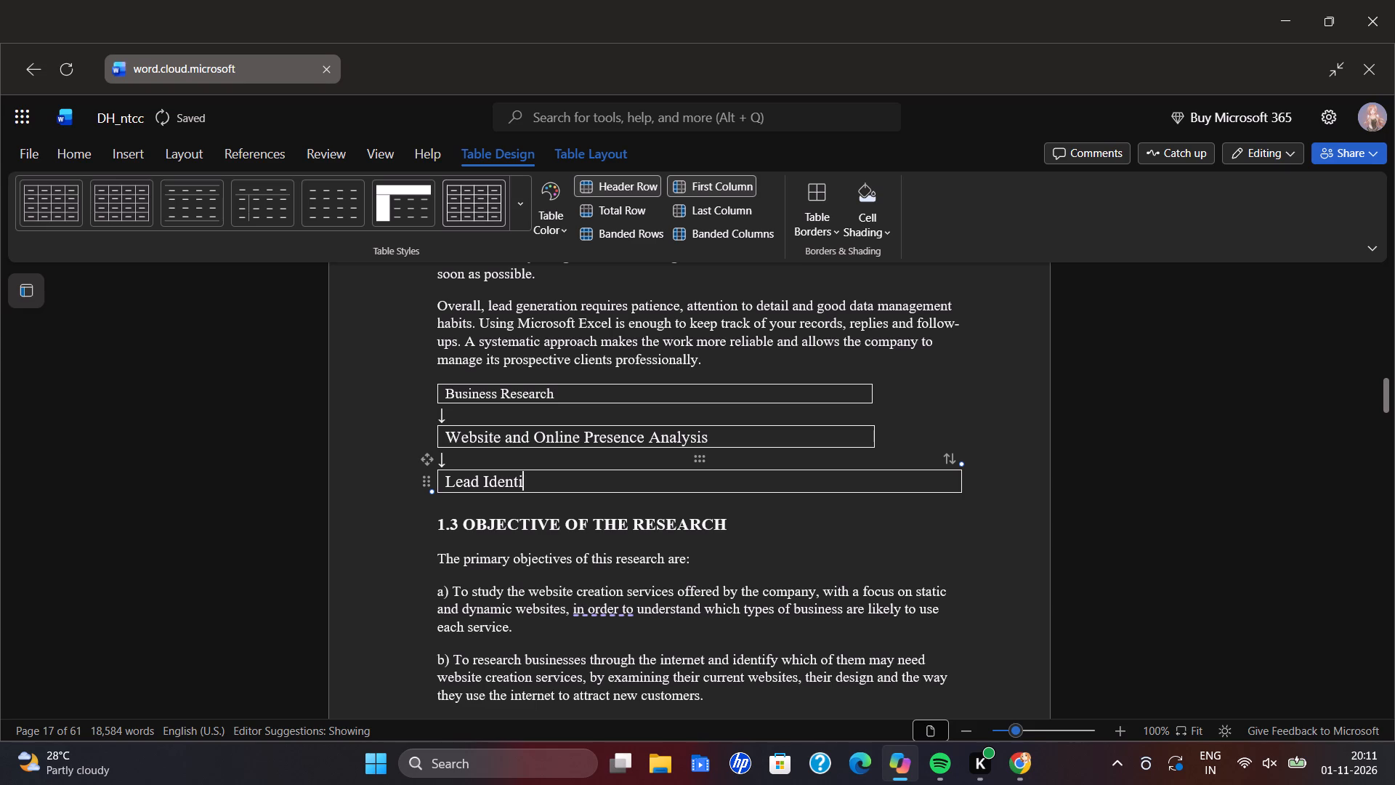
text(ficat)
text(ion)
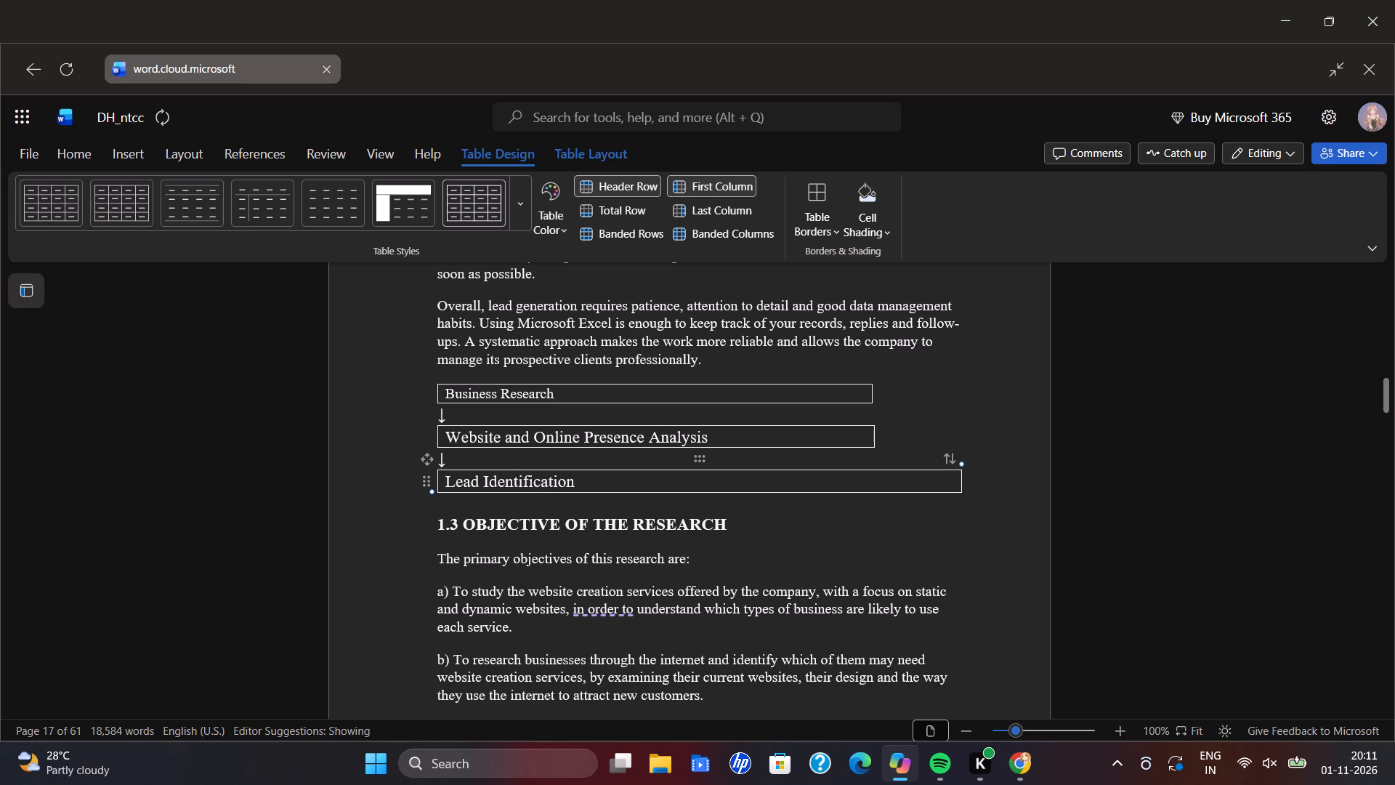
Narrow the Lead Identification box to about the same width as the Website and Online Presence Analysis box.
click(963, 479)
drag(963, 479, 878, 478)
click(901, 468)
Paste the down arrow on the blank line below the Lead Identification box, followed by a new line.
click(892, 504)
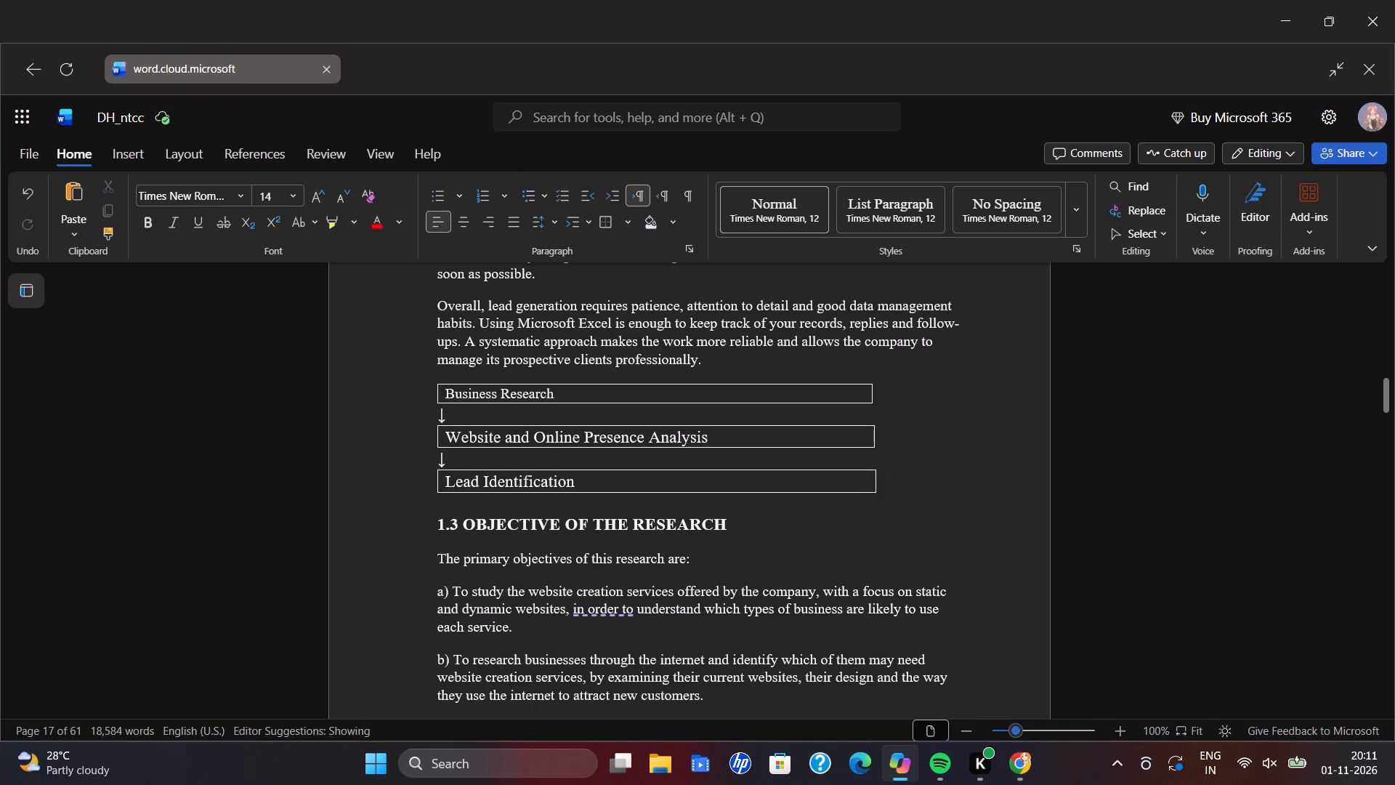
key(ctrl+v)
key(Return)
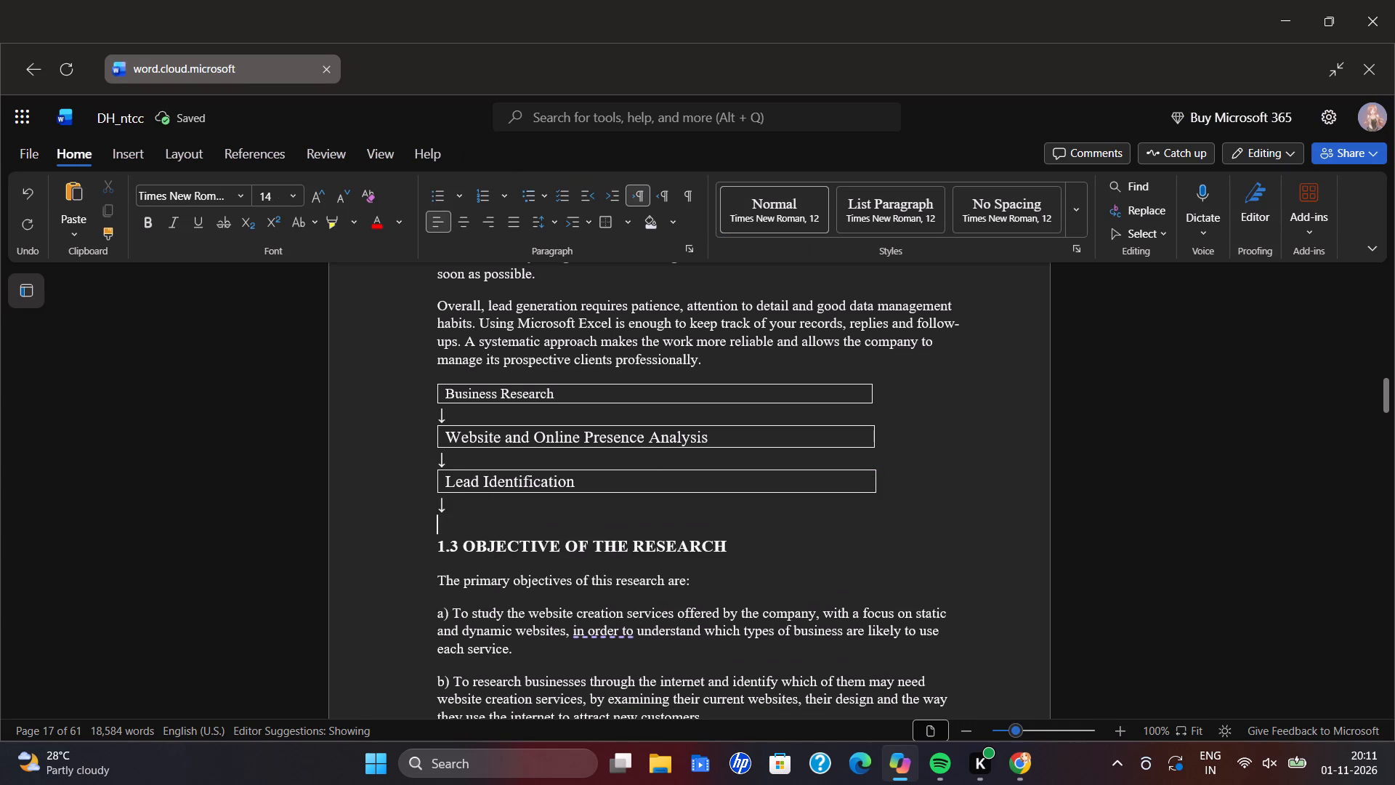
Insert a single-cell table under the arrow below Lead Identification and enter "Data verification" in it.
click(137, 153)
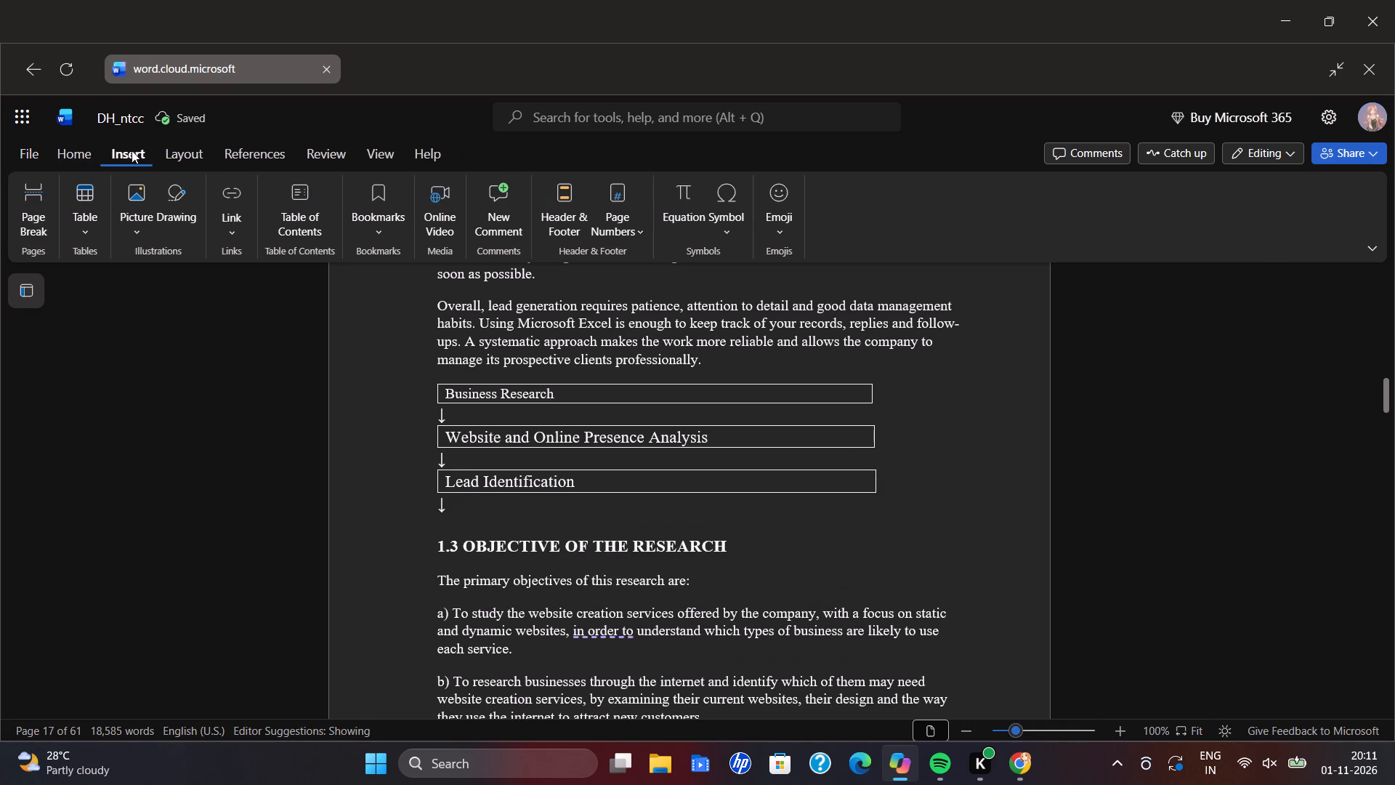
click(81, 193)
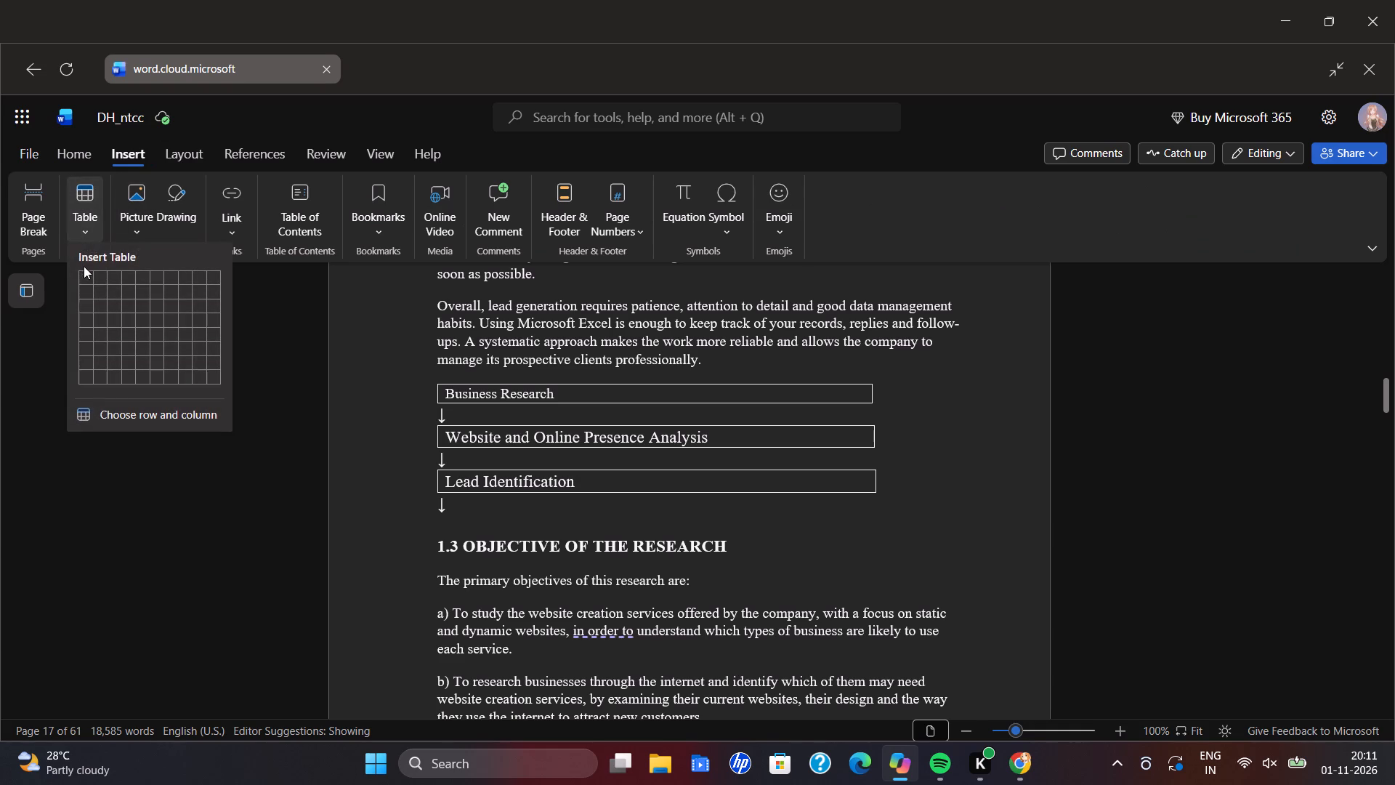
click(83, 275)
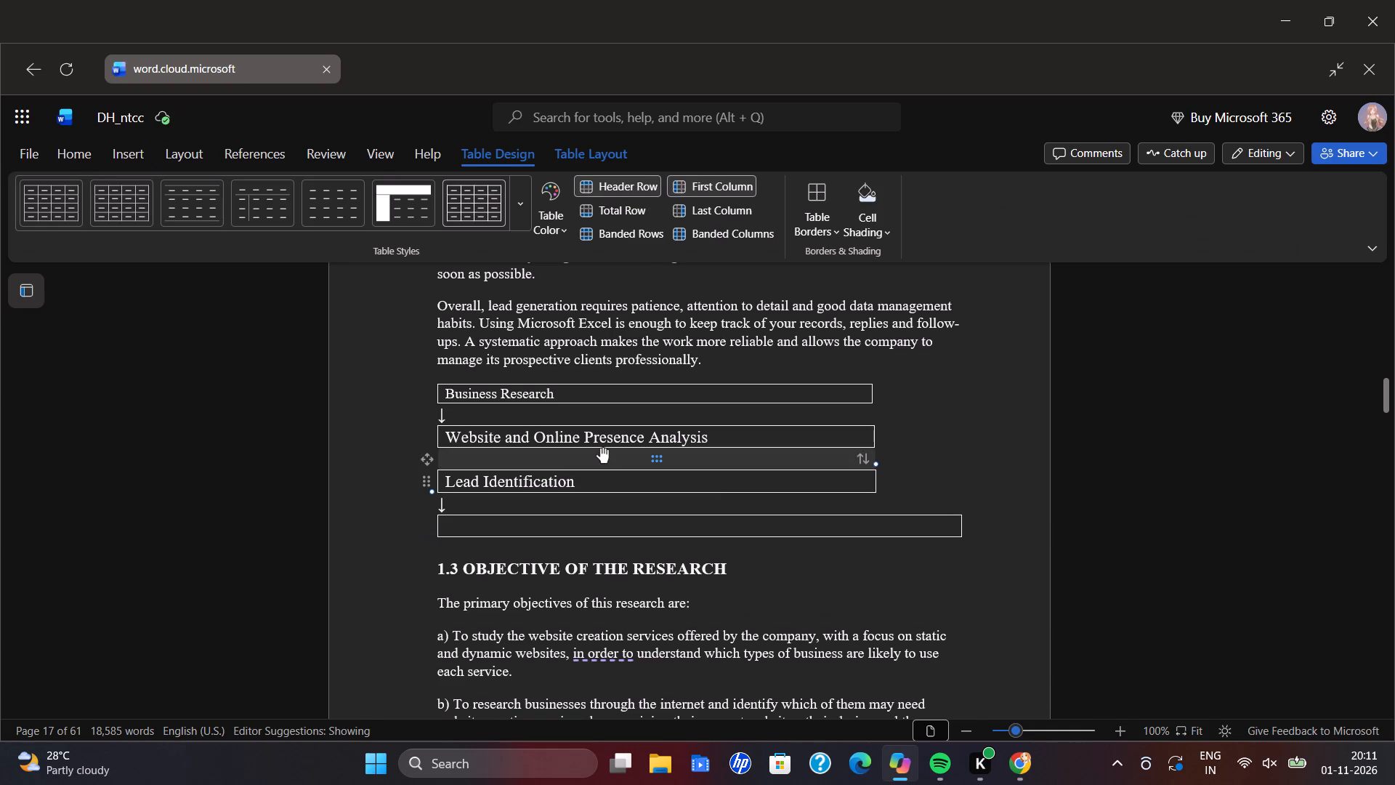
text(Data verificar)
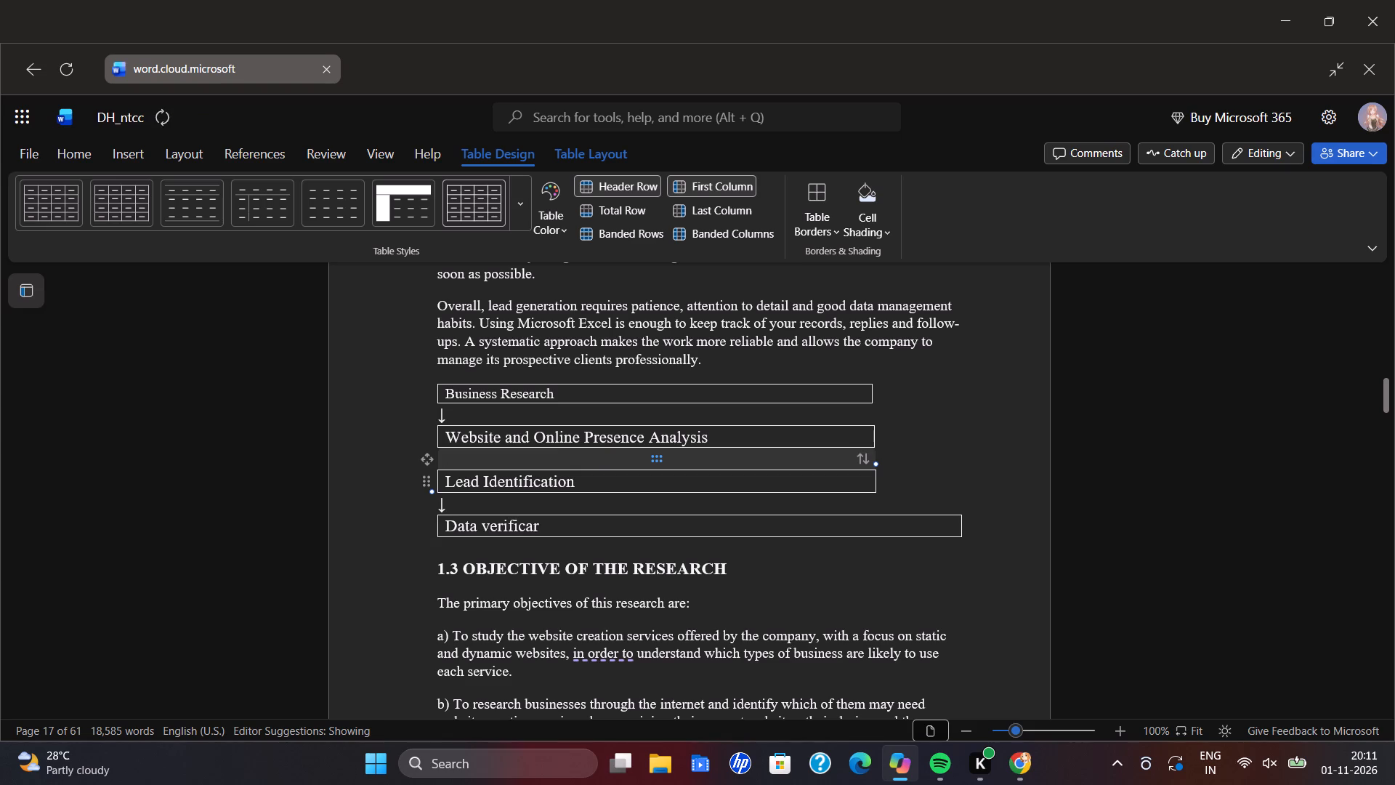
key(BackSpace)
text(tion)
Capitalise the second word in the new box so the text reads "Data Verification".
key(Left)
key(Left)
key(Left)
key(Left)
key(Left)
key(Left)
key(Left)
key(Left)
key(Left)
key(Left)
key(Left)
key(Left)
key(Insert)
key(Right)
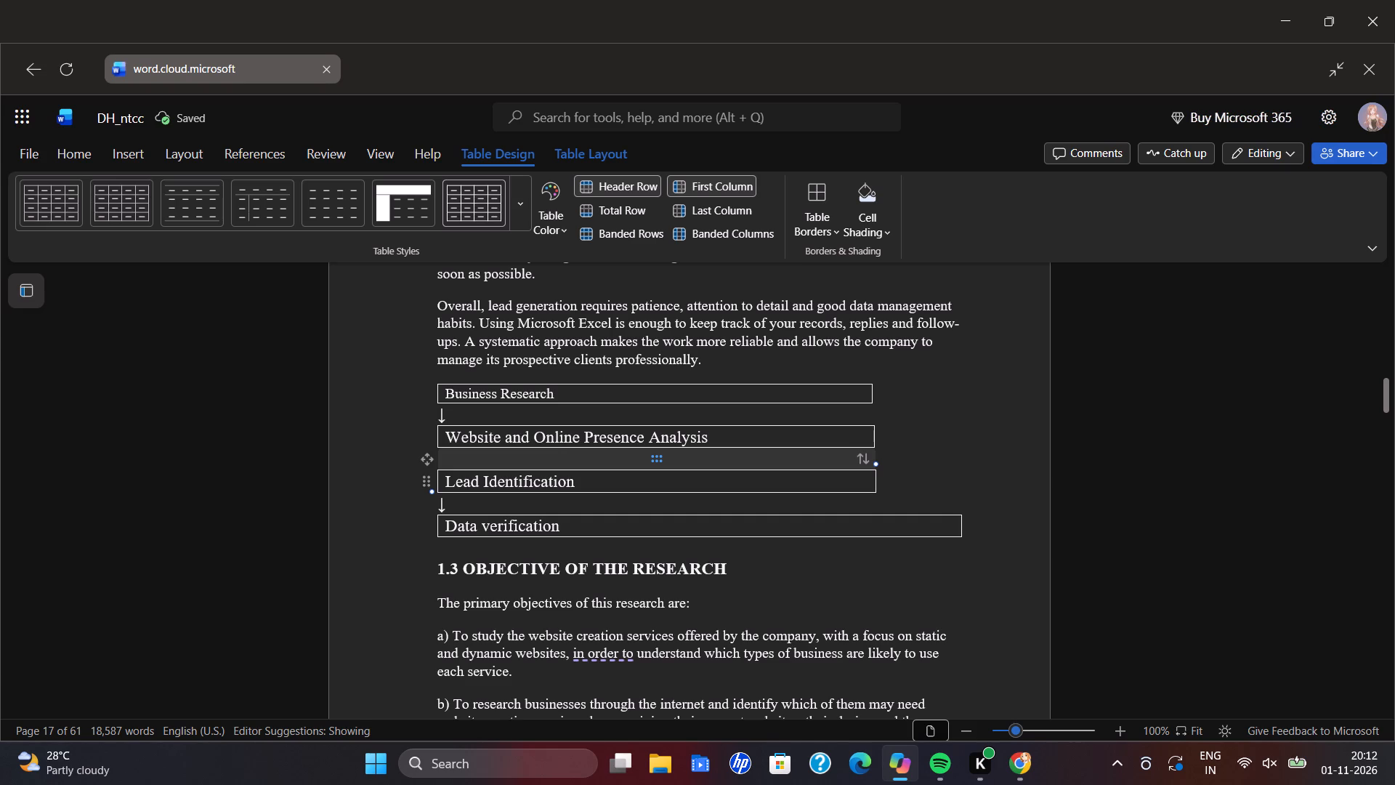
key(BackSpace)
key(shift+v)
Paste the down arrow on the blank line below the Data Verification box, followed by a new line.
key(Right)
key(Right)
key(Right)
key(Right)
key(Right)
key(Right)
key(Right)
key(Right)
key(Right)
key(Right)
key(Right)
key(Right)
key(Right)
key(Right)
key(Right)
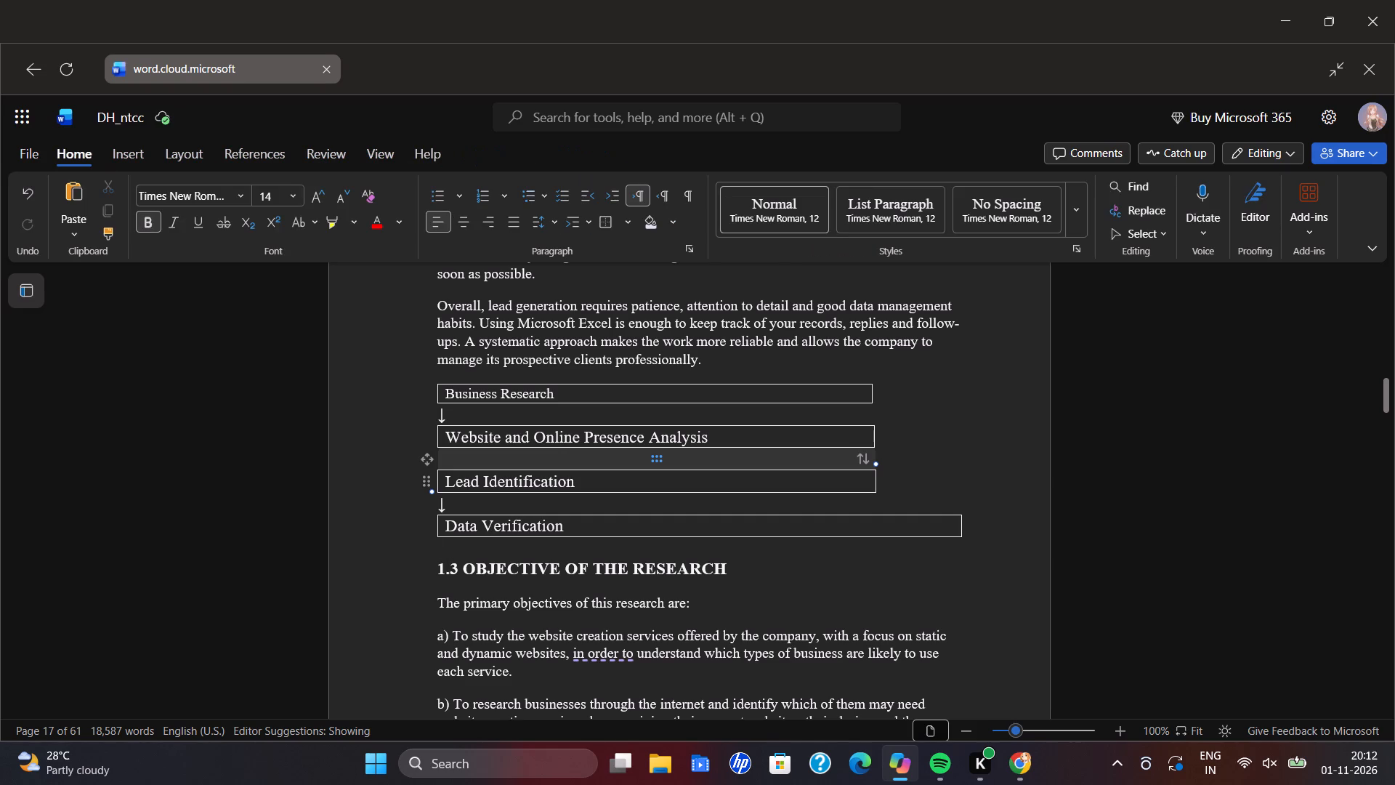
key(Left)
key(Left)
key(Left)
key(ctrl+v)
key(Return)
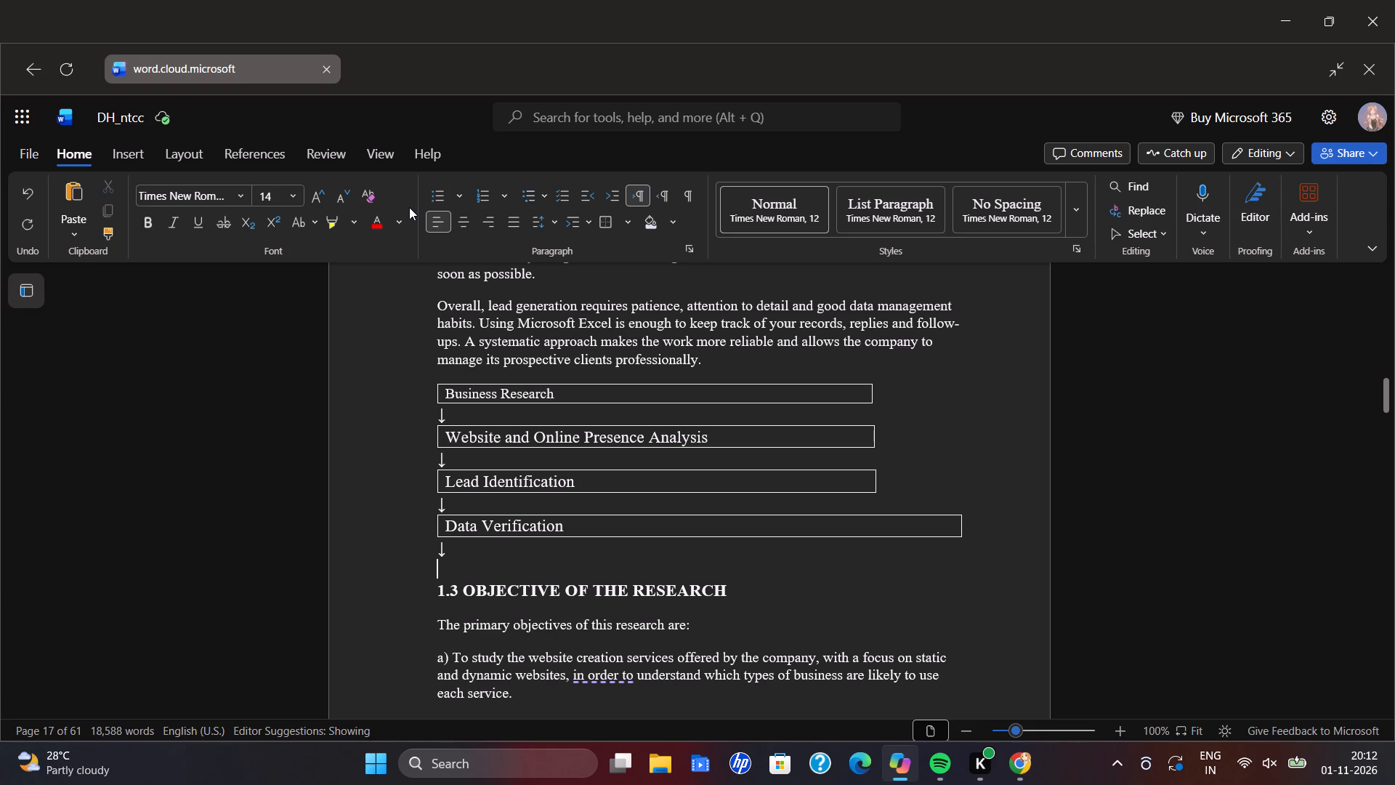
Insert a single-cell table under the arrow below Data Verification and enter "Microsoft Excel Recording" in it.
click(119, 141)
click(73, 195)
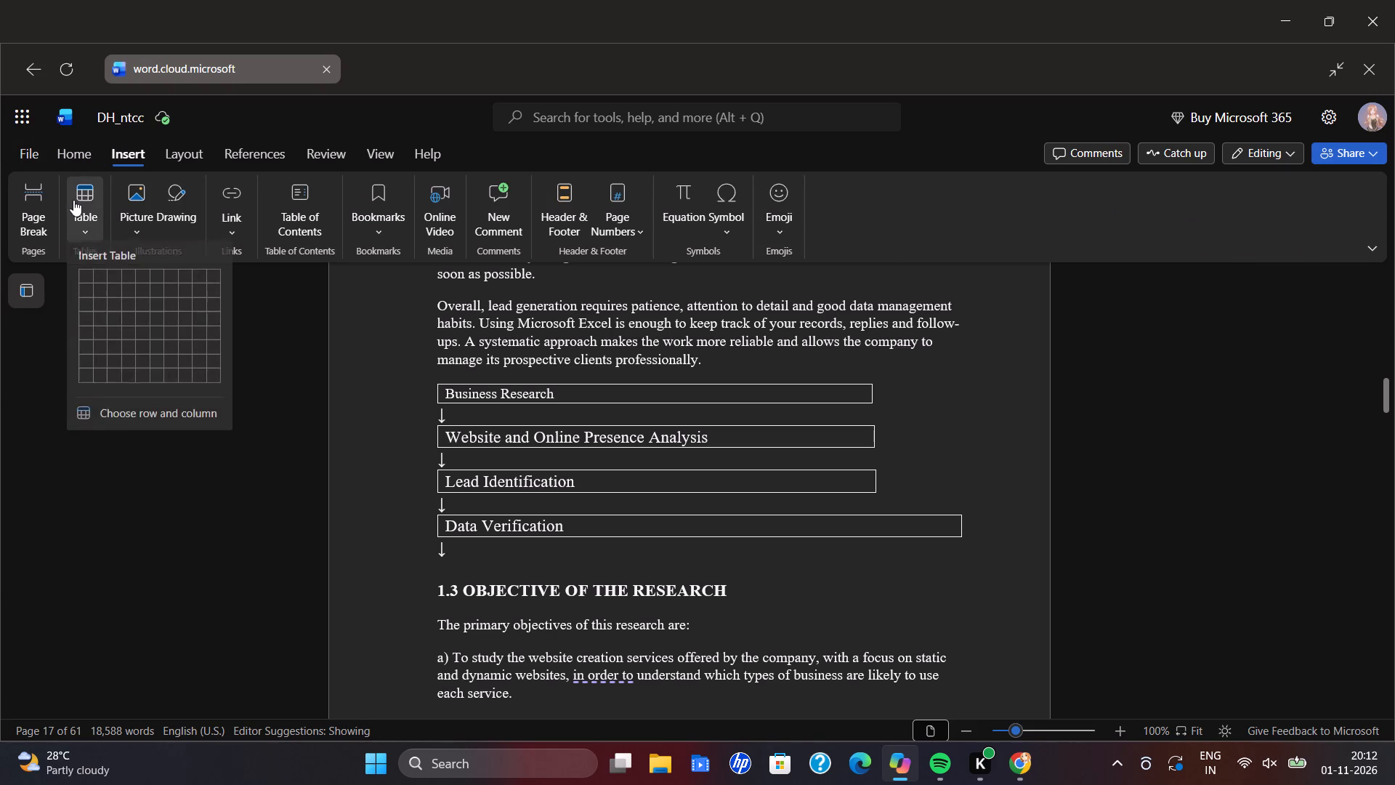
click(84, 277)
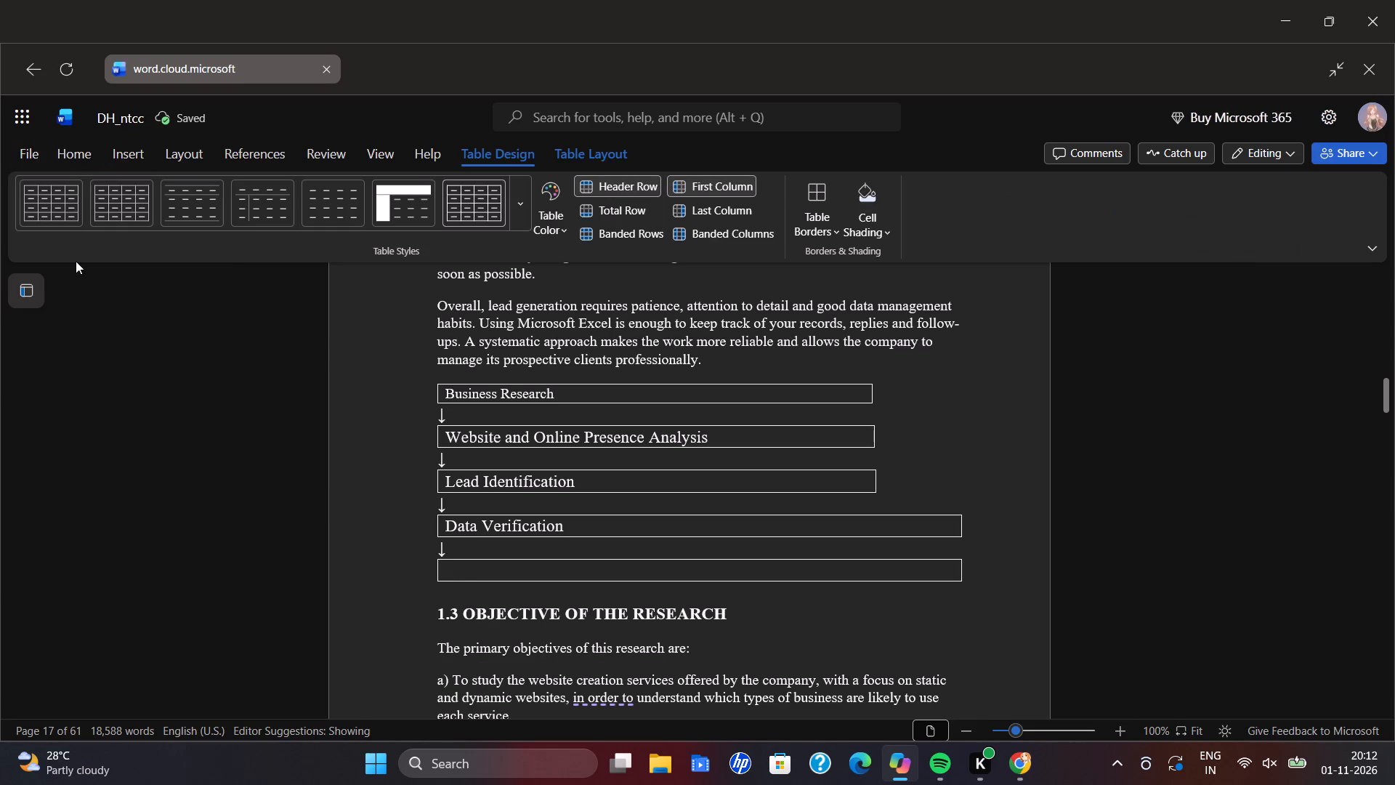
text(Mic)
text(rosofy)
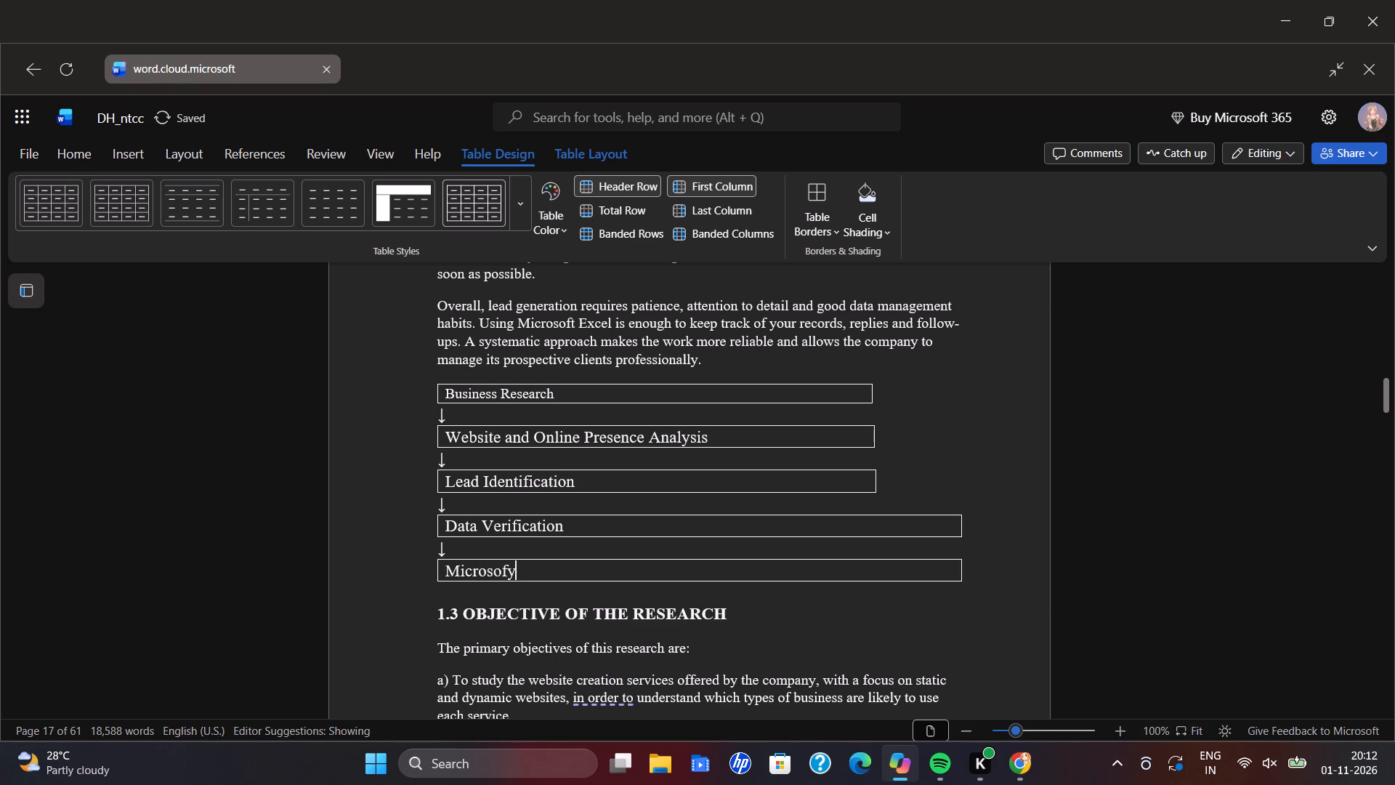
key(BackSpace)
text(t)
key(space)
text(Ex)
key(c)
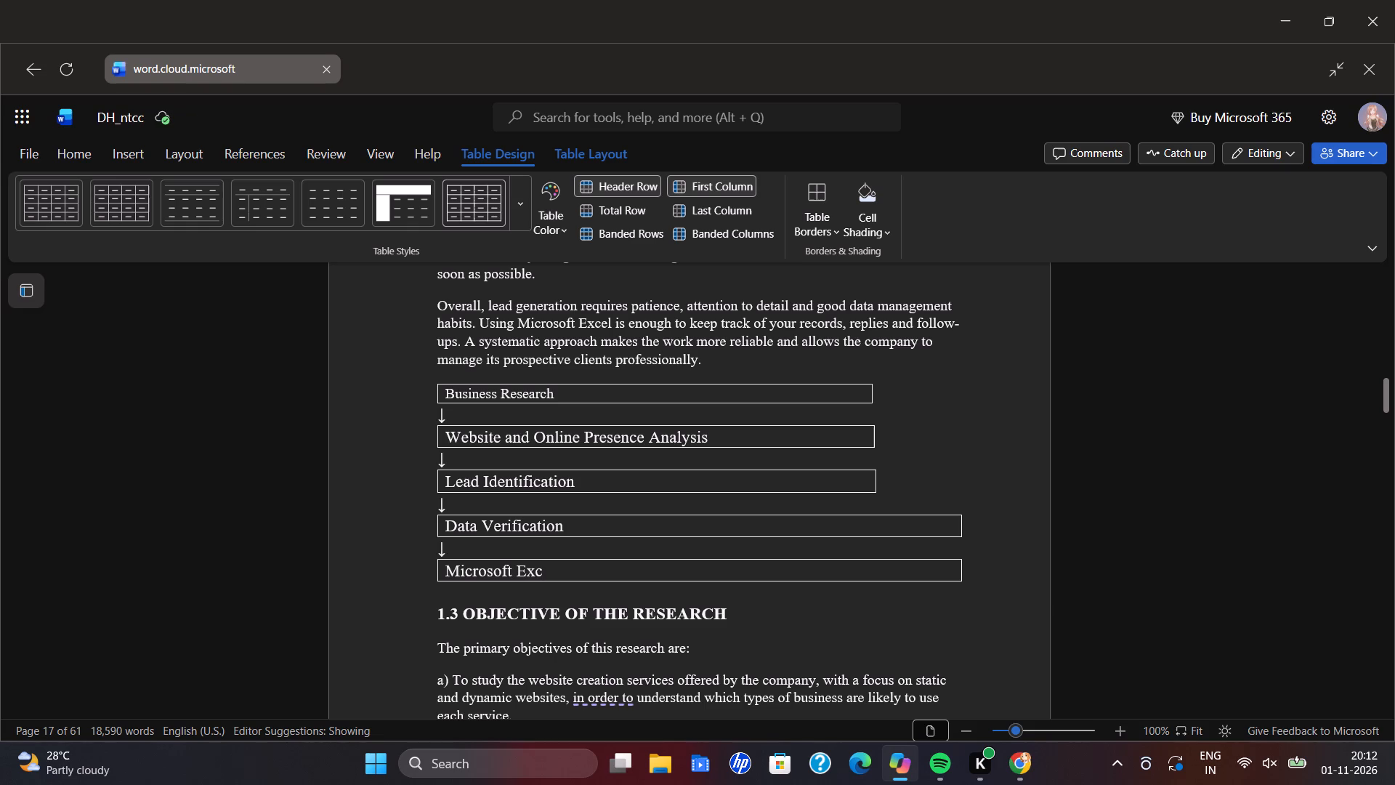
key(c)
key(BackSpace)
text(el rec)
key(BackSpace)
key(BackSpace)
key(BackSpace)
text(Recording)
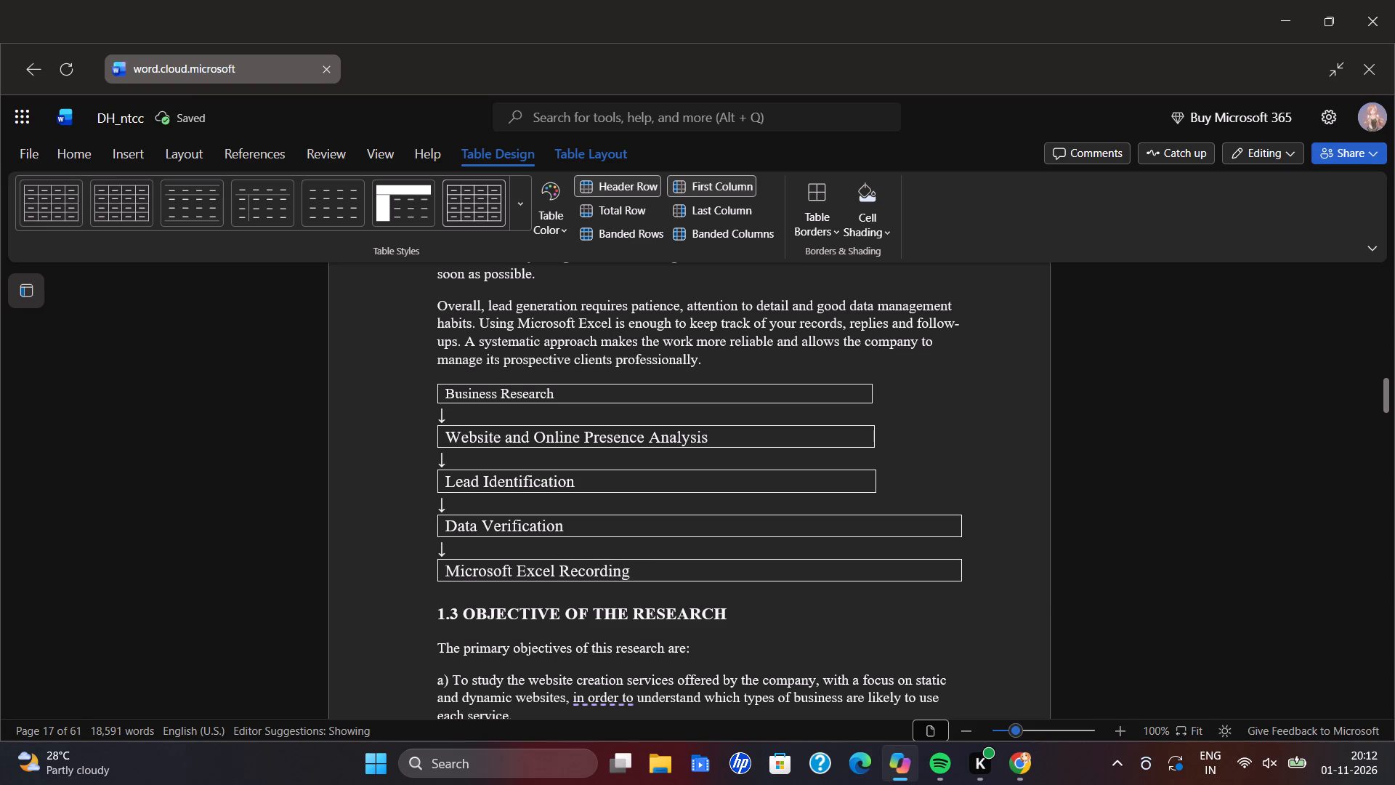
Paste the down arrow on the blank line below the Microsoft Excel Recording box, followed by a new line.
key(Down)
key(ctrl+v)
key(Return)
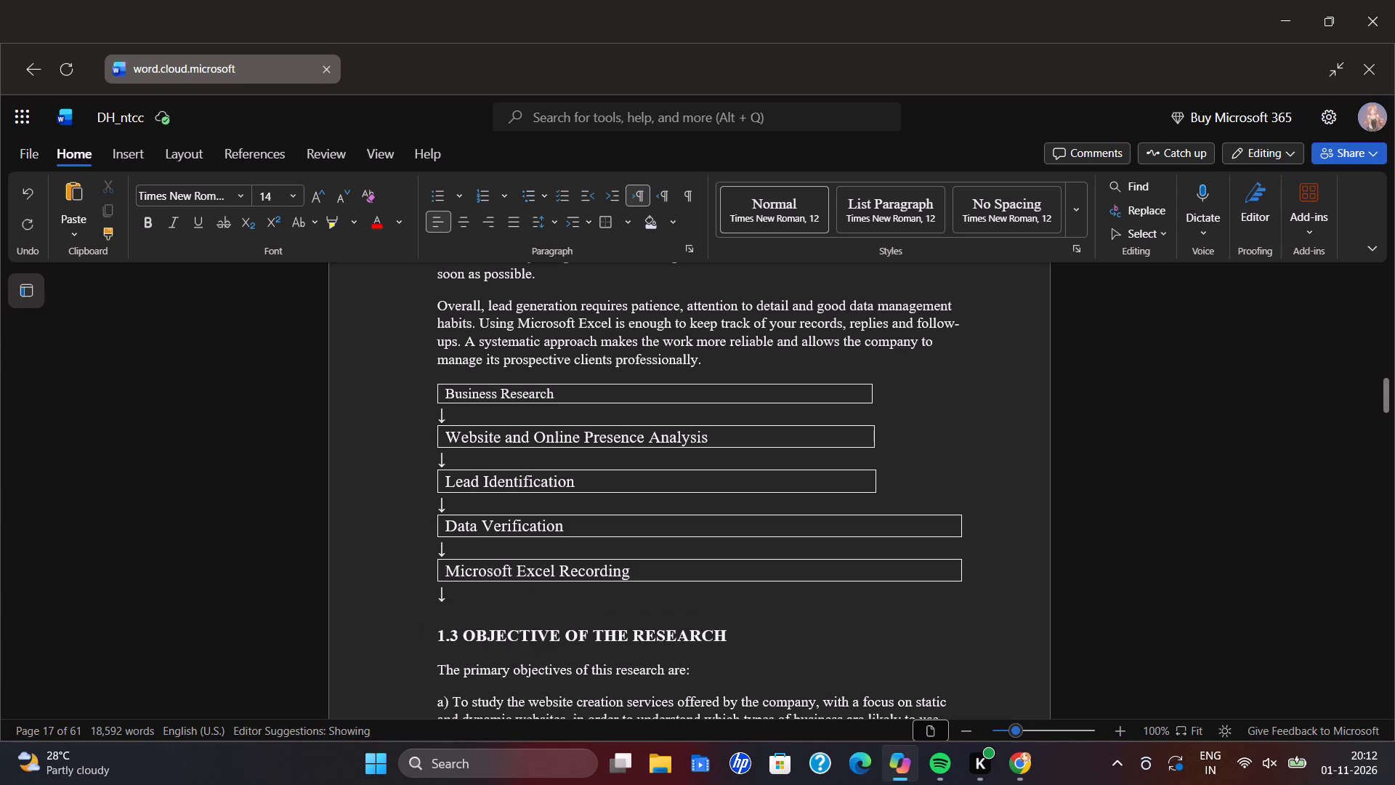
Enter "Client Outreach Digitally and Follow ups" as plain text on the line under the last down arrow.
text(Clint)
key(space)
key(BackSpace)
key(BackSpace)
key(BackSpace)
text(ent)
key(space)
text(Outreac)
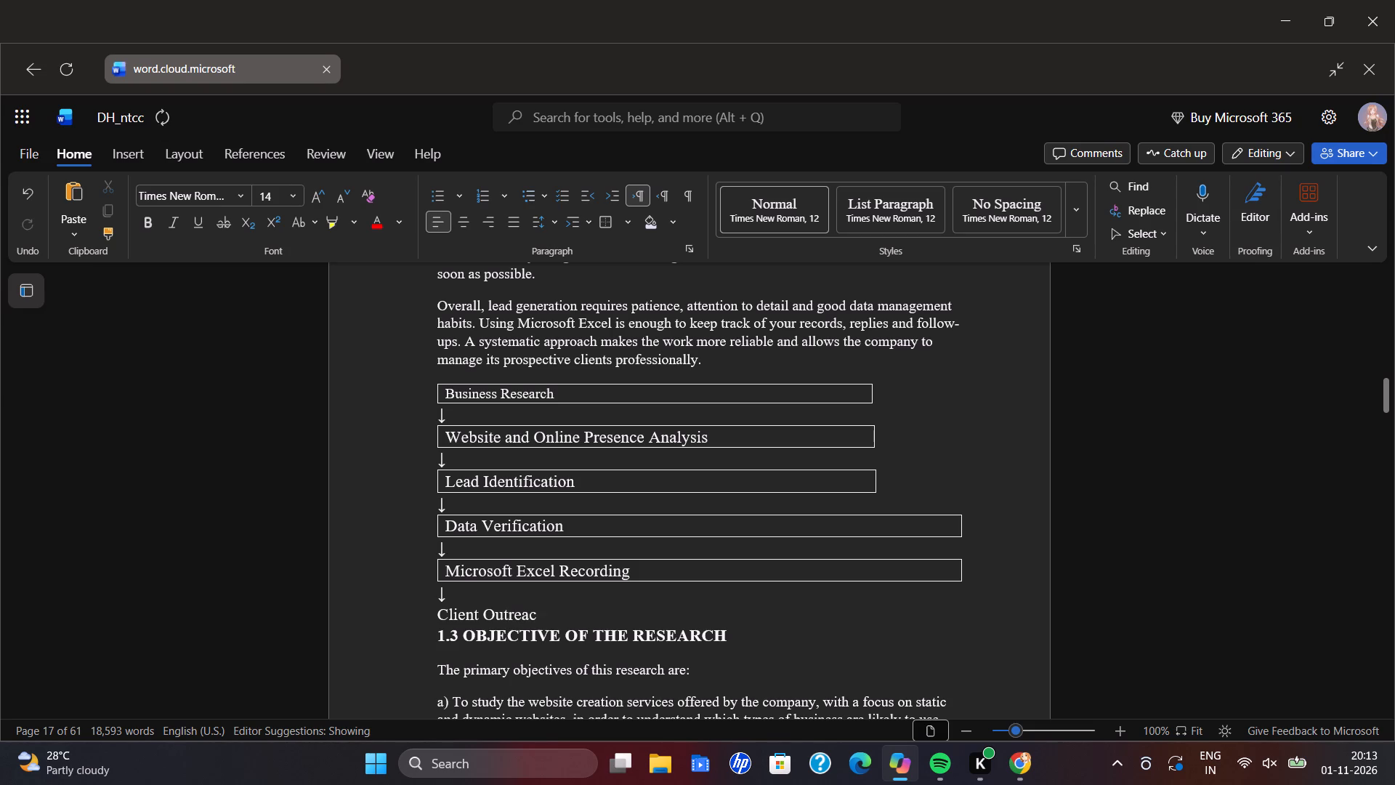
text(h)
key(space)
text(Thro)
text(ugh)
key(BackSpace)
key(BackSpace)
key(BackSpace)
key(BackSpace)
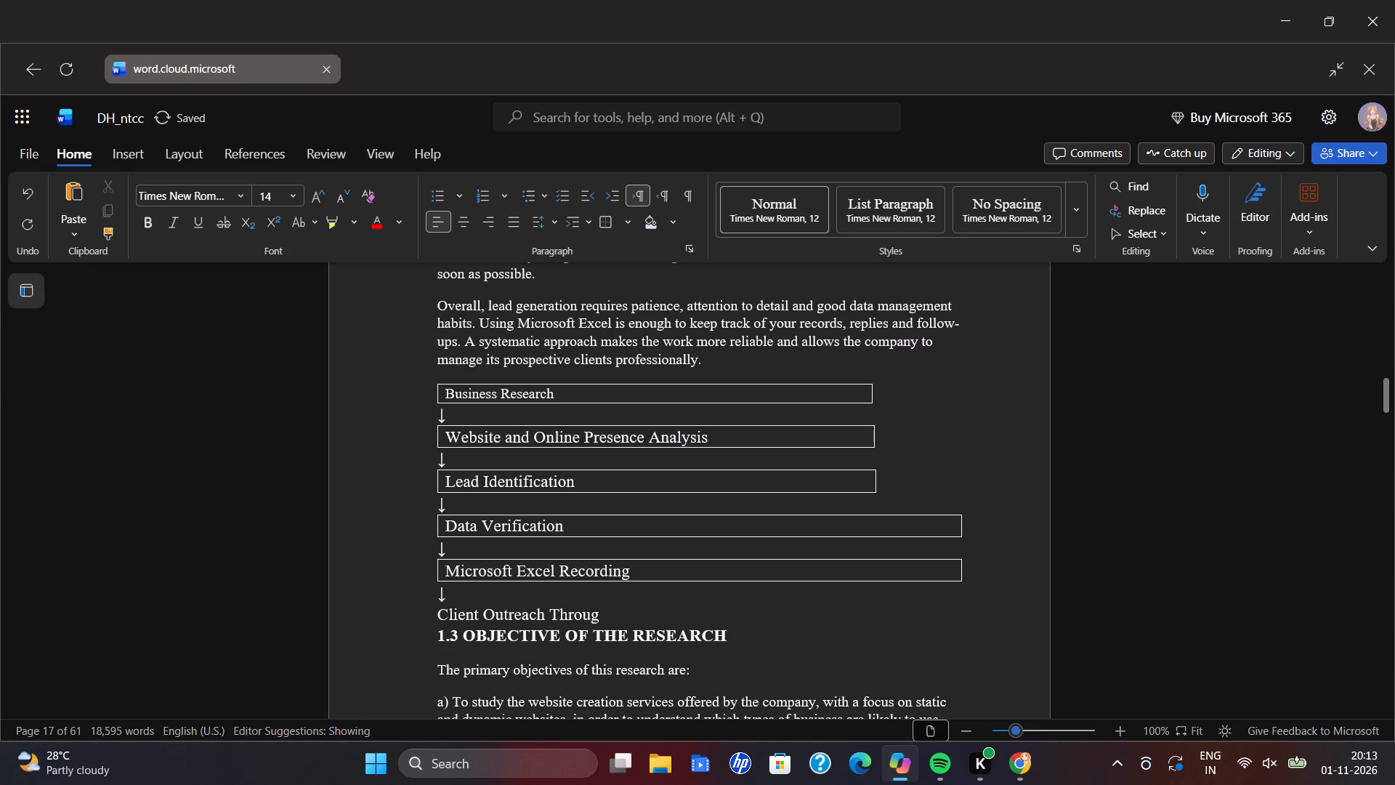
key(BackSpace)
key(BackSpace)
key(BackSpace)
text(Digita)
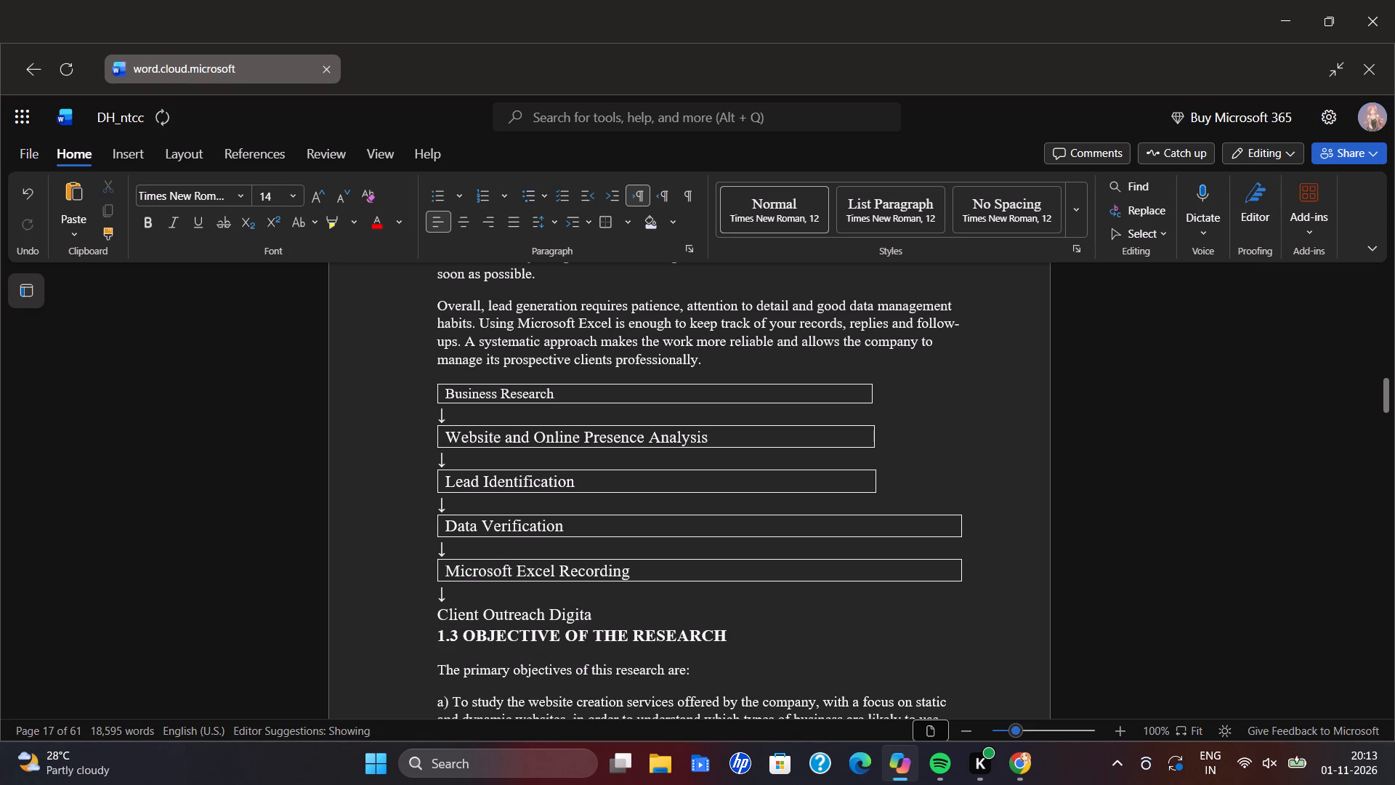
text(lly an)
text(d Follow)
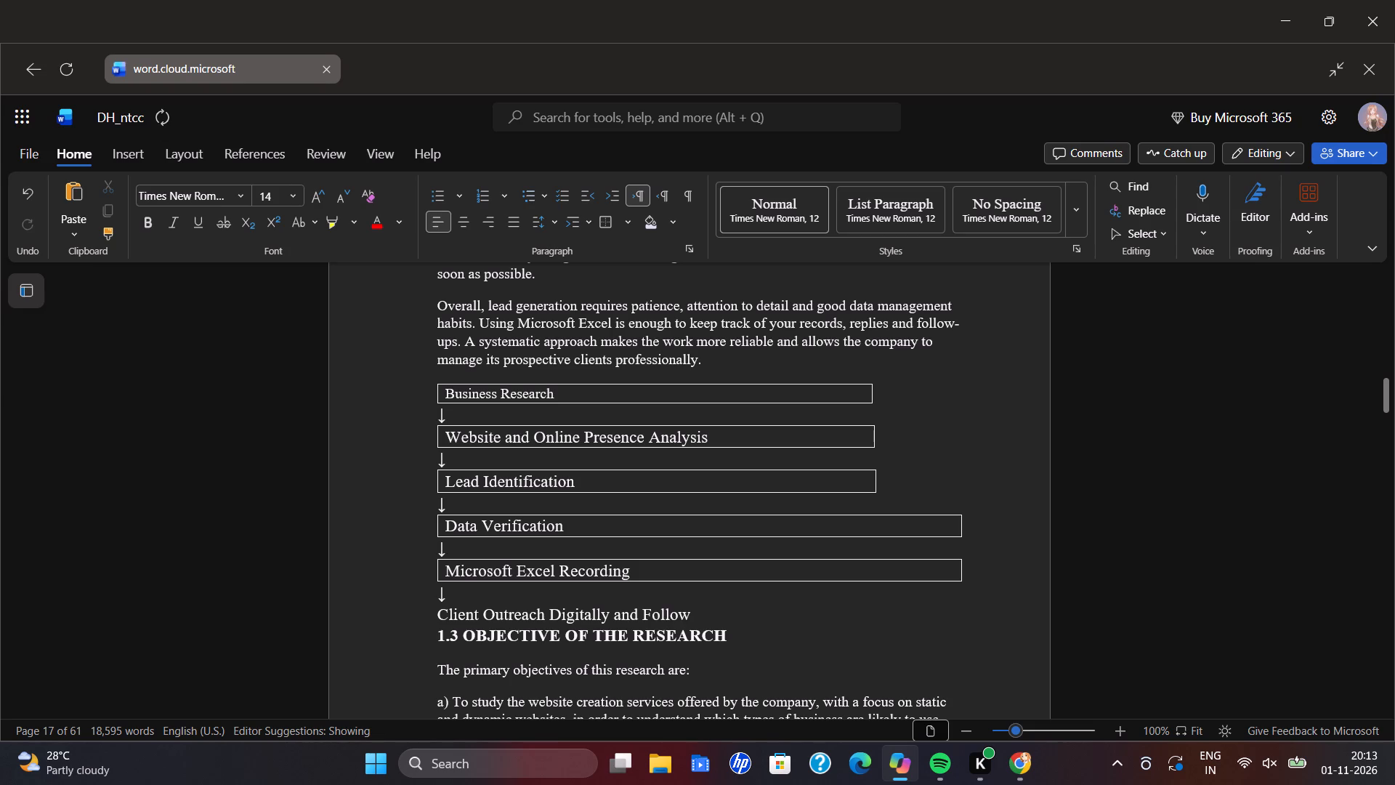
key(space)
text(u)
text(ps)
Move the "Client Outreach Digitally and Follow ups" text into a new single-cell table under the last down arrow, without a trailing blank line.
drag(433, 611, 711, 623)
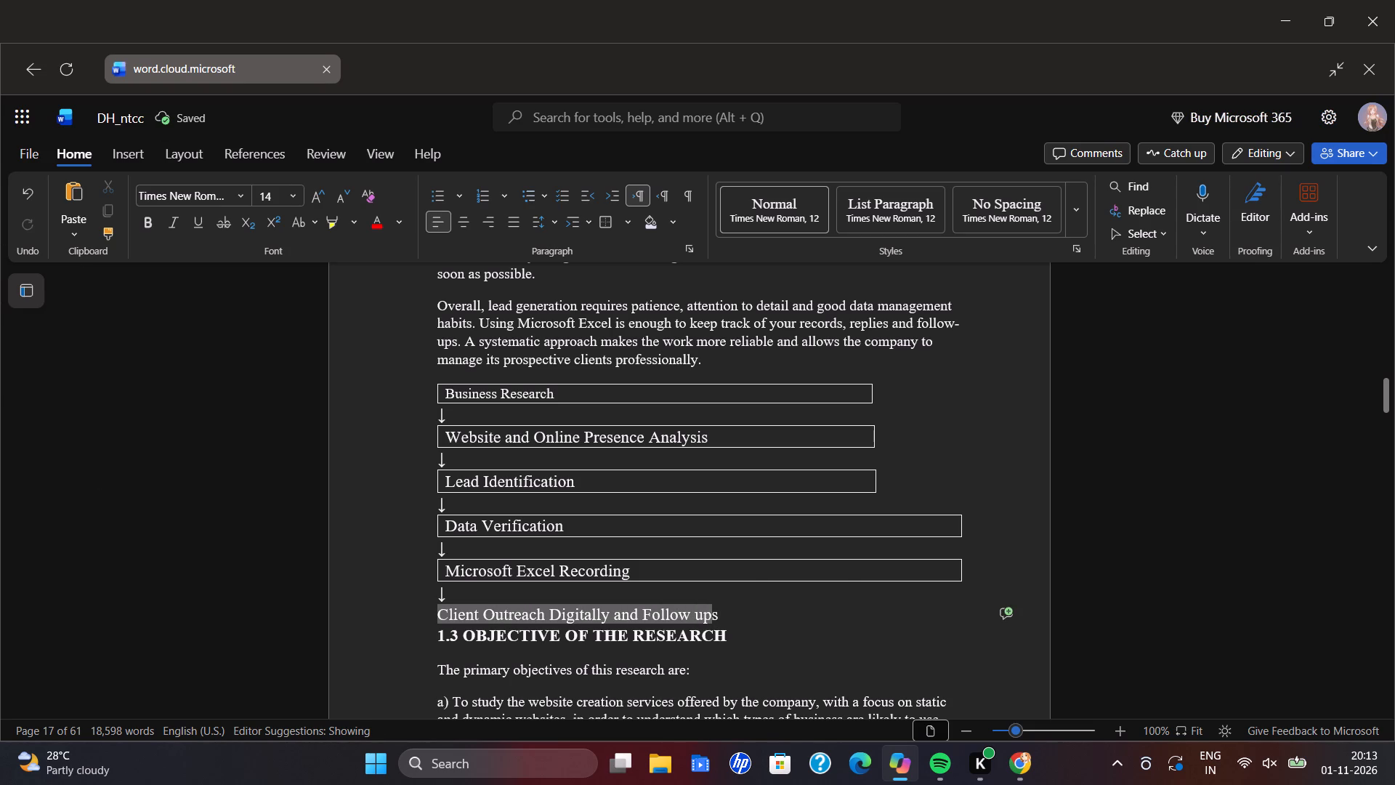
drag(711, 623, 727, 619)
right_click(720, 619)
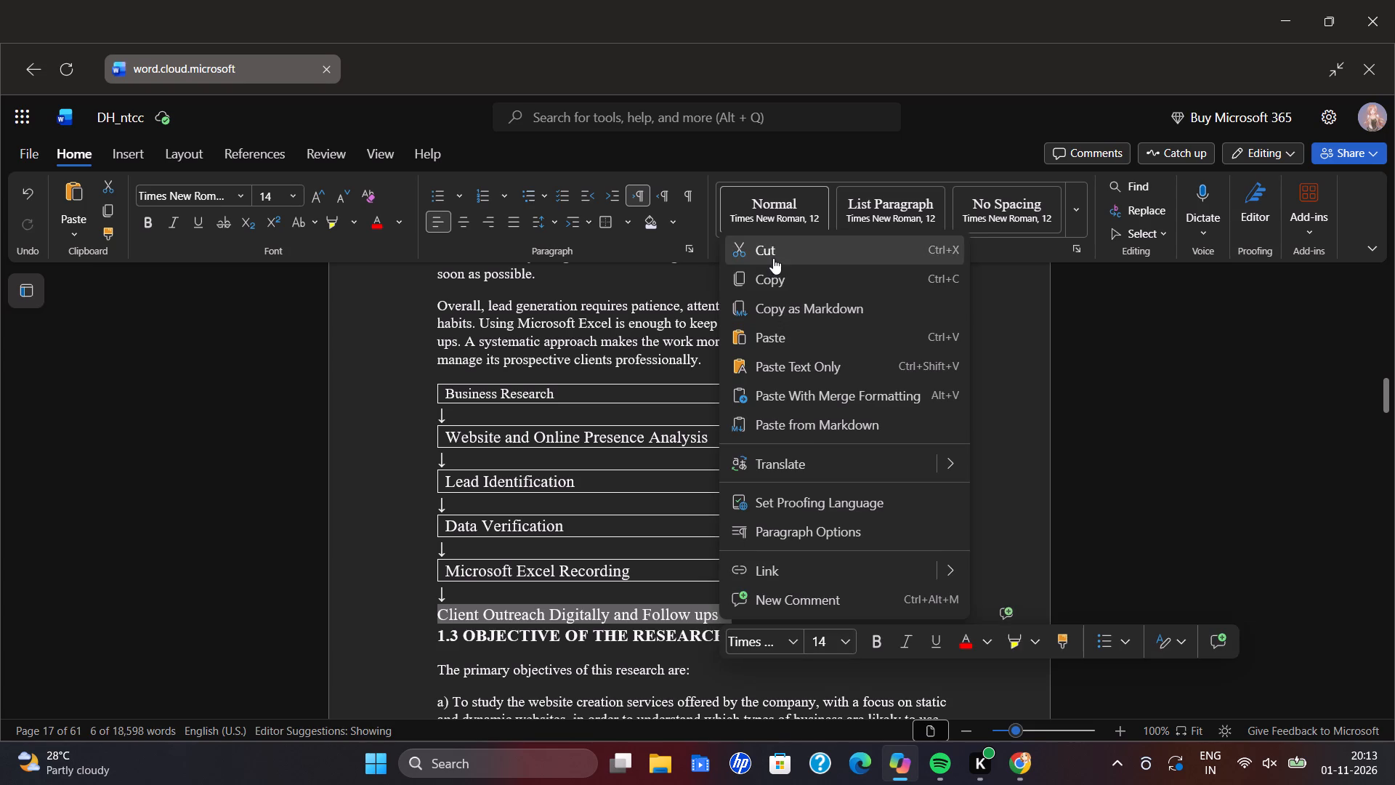
click(773, 257)
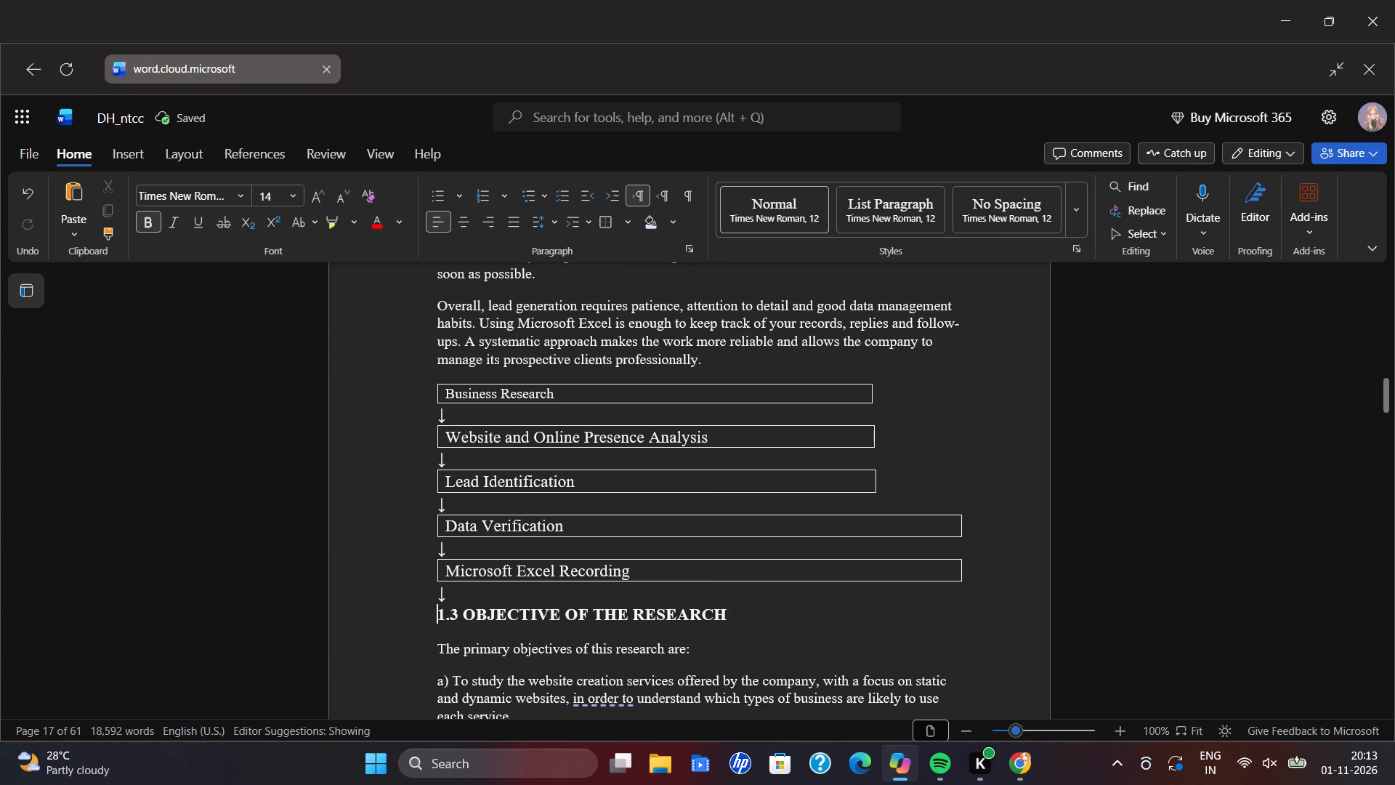
click(493, 602)
key(Return)
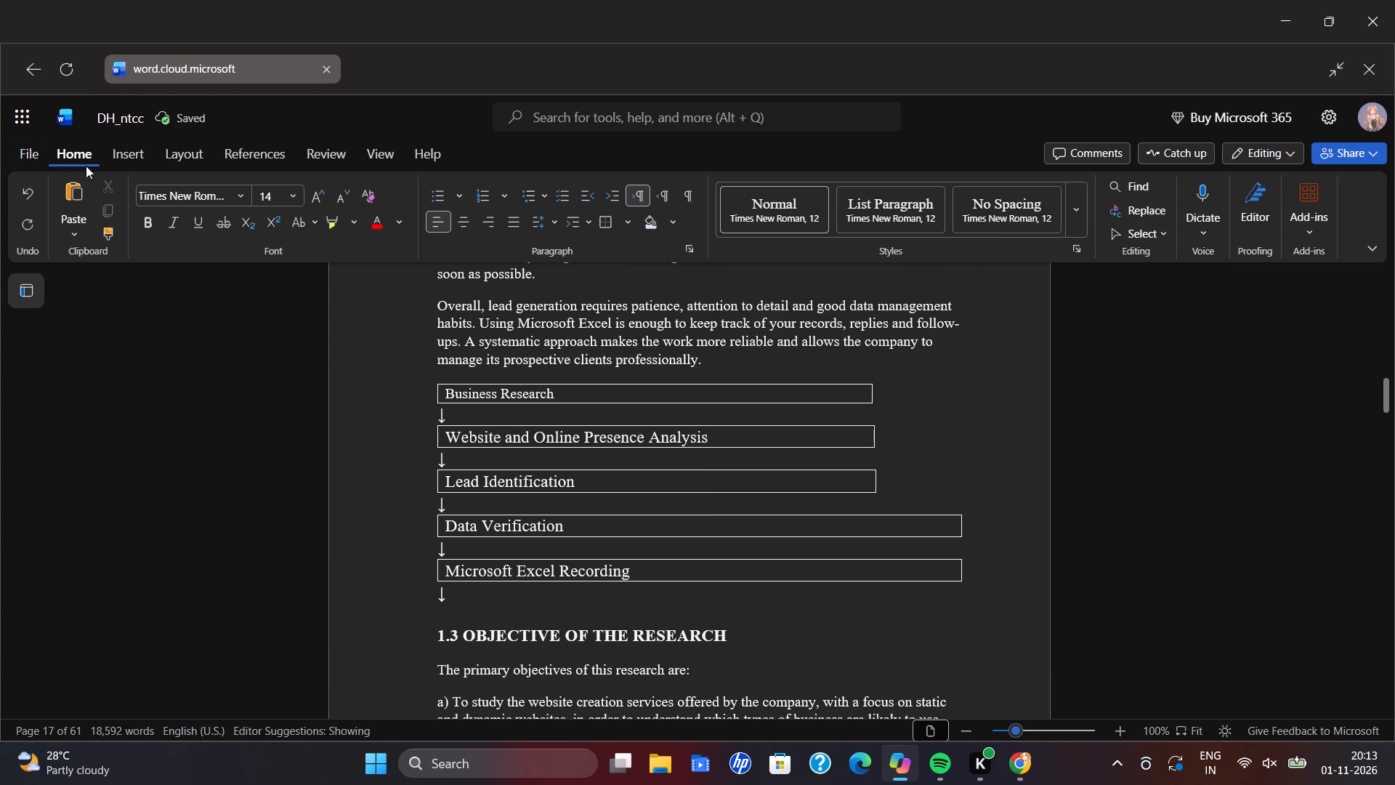
click(132, 155)
click(82, 205)
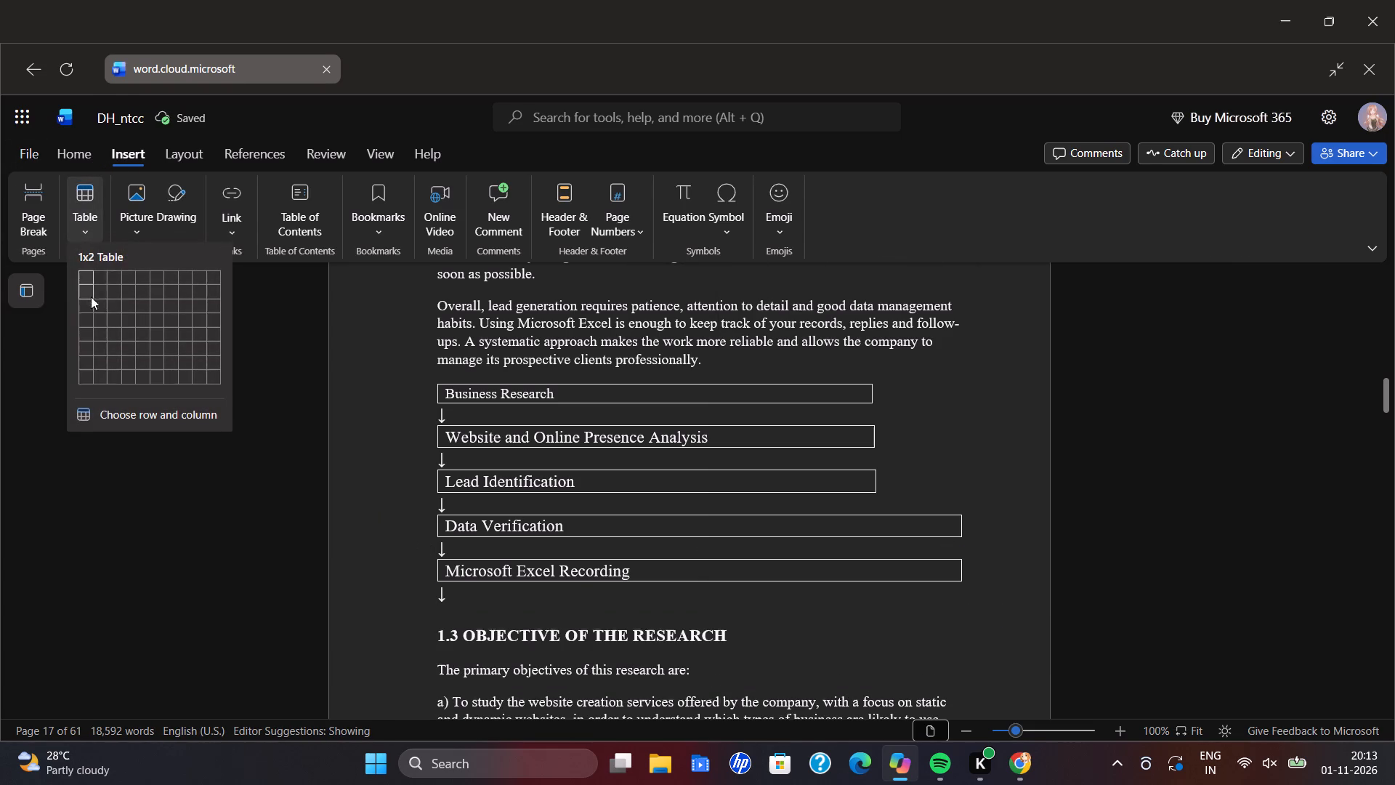
click(89, 281)
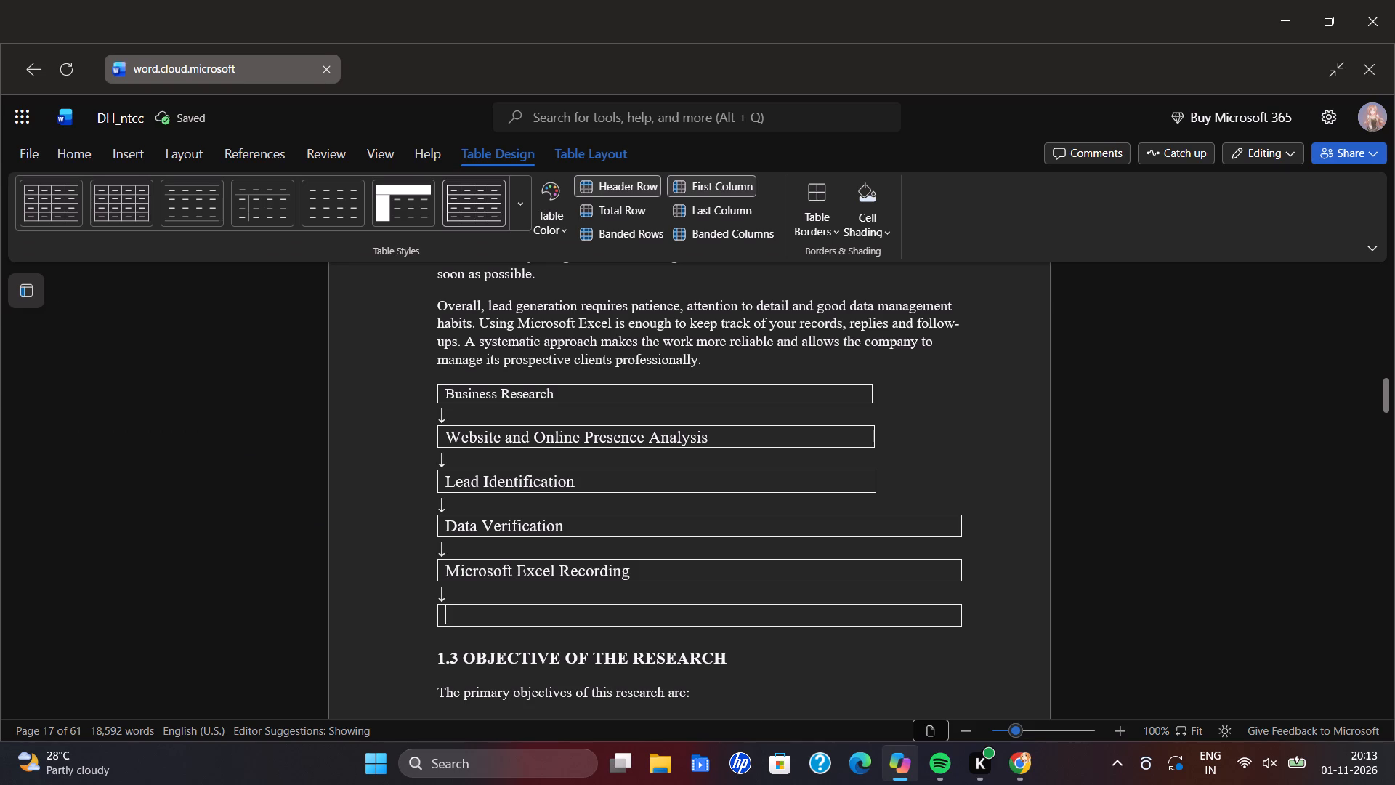
key(ctrl+v)
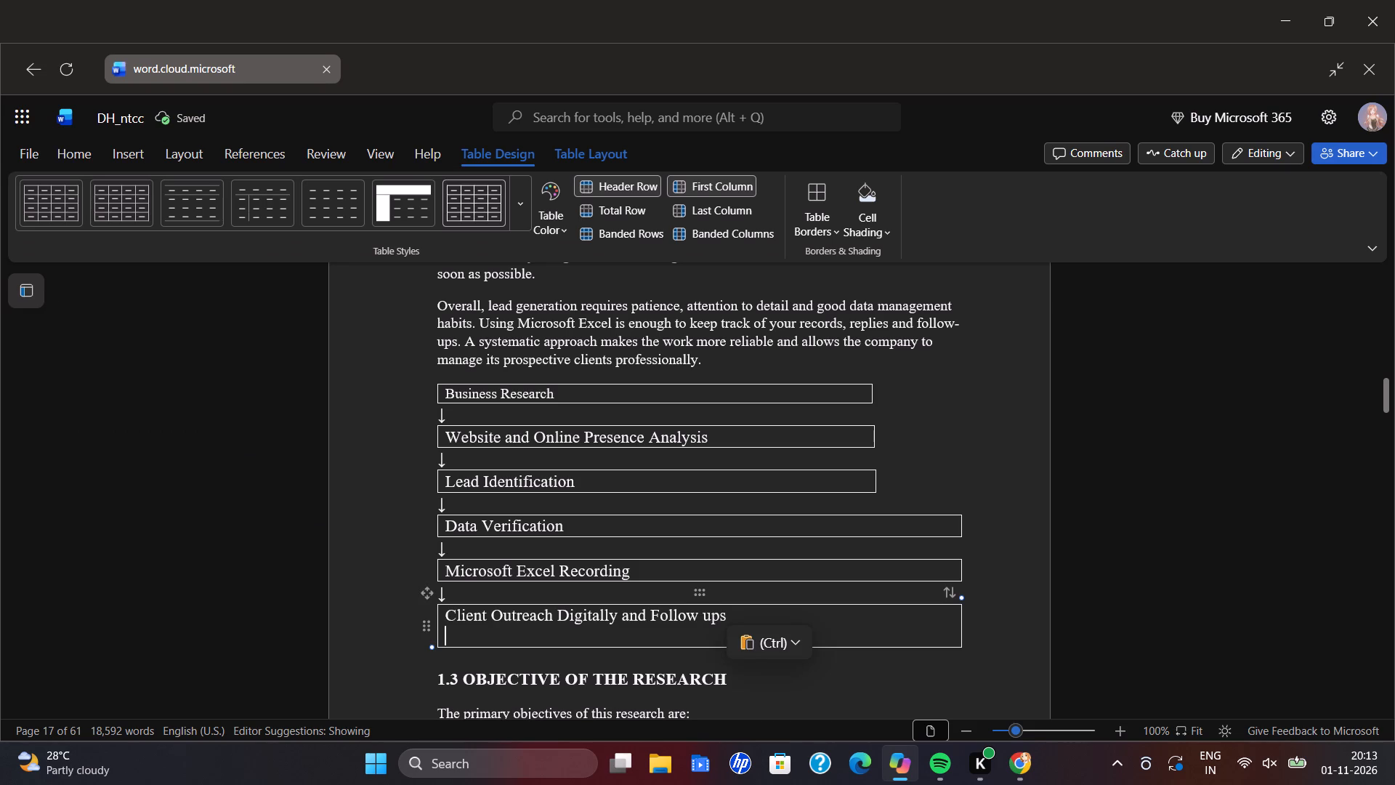
key(BackSpace)
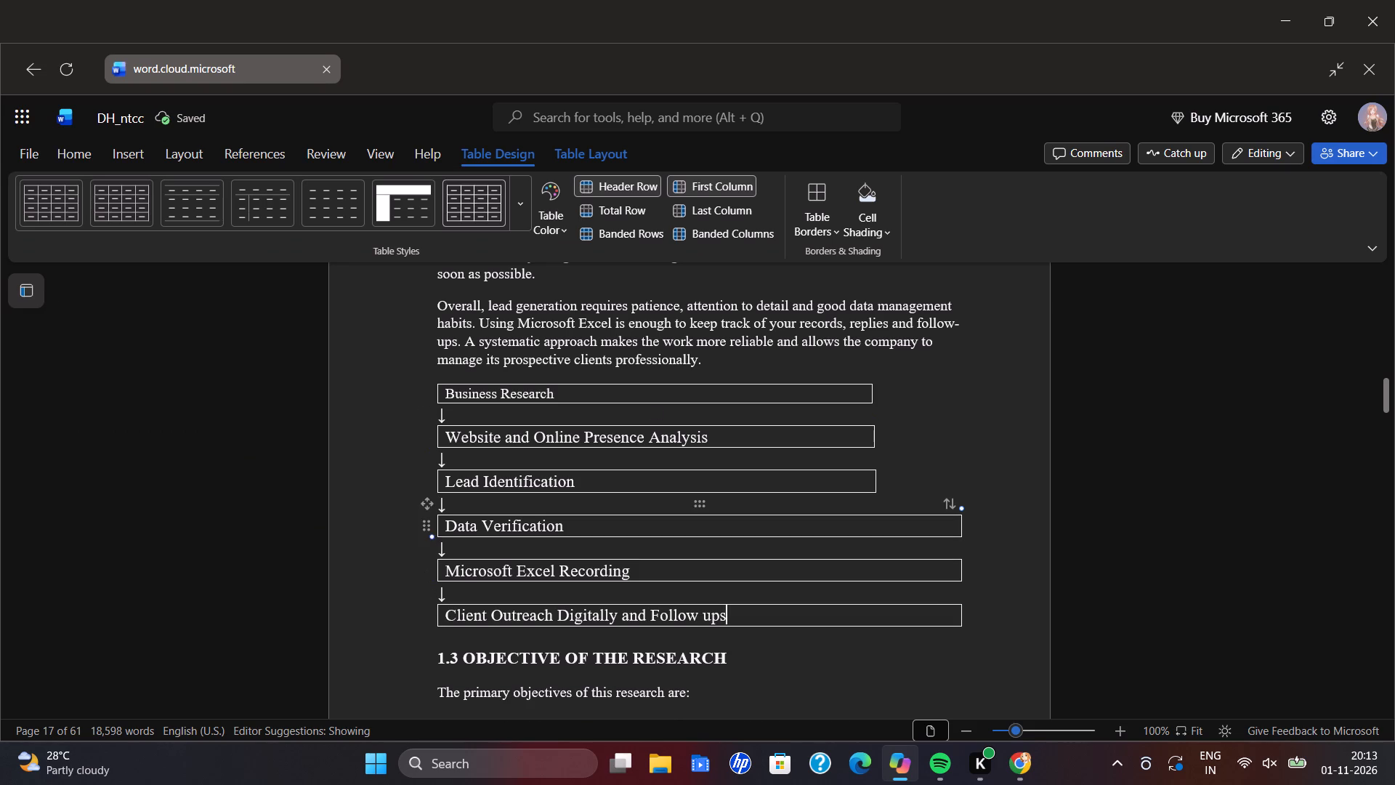
Narrow the Data Verification, Microsoft Excel Recording and Client Outreach boxes to about the width of the Lead Identification box.
drag(960, 524, 877, 528)
drag(960, 571, 877, 571)
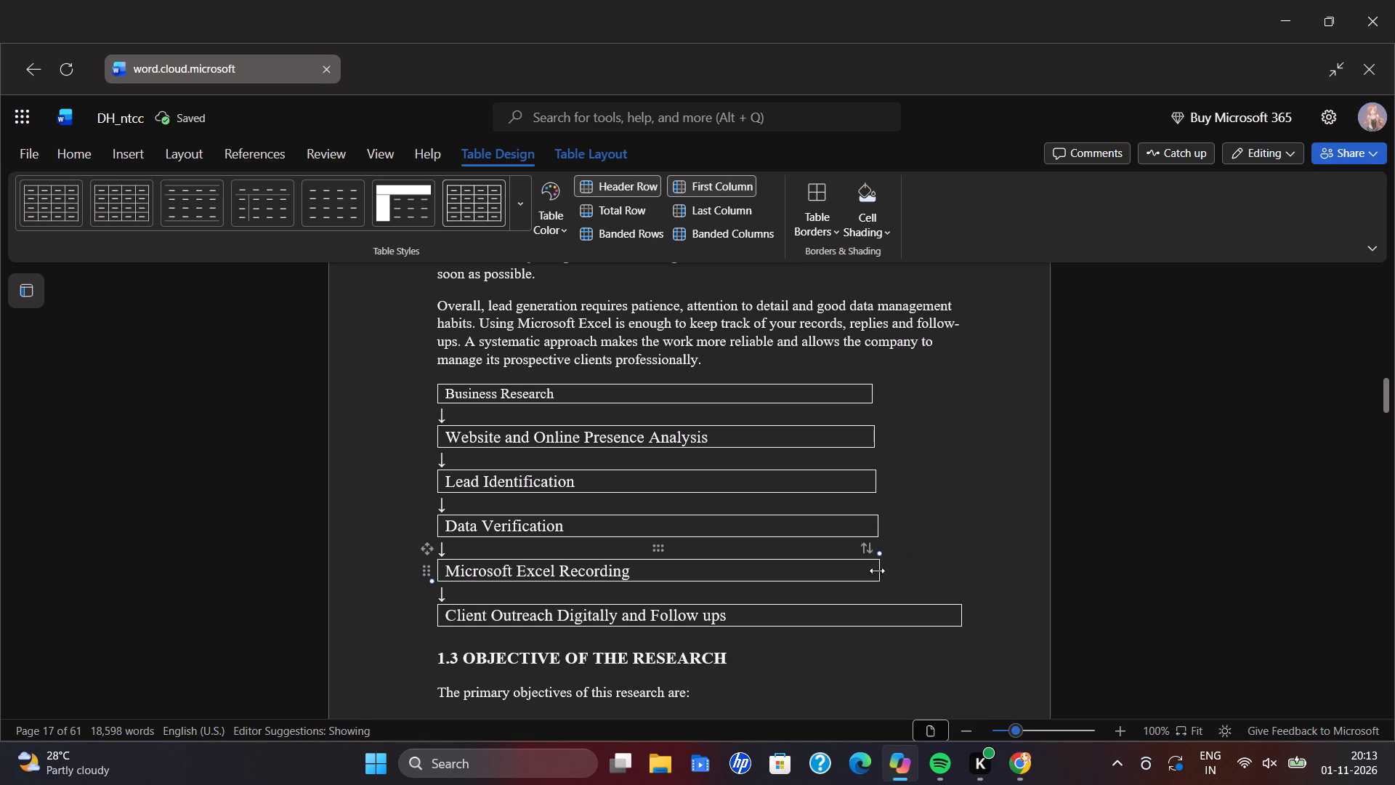
drag(877, 571, 876, 567)
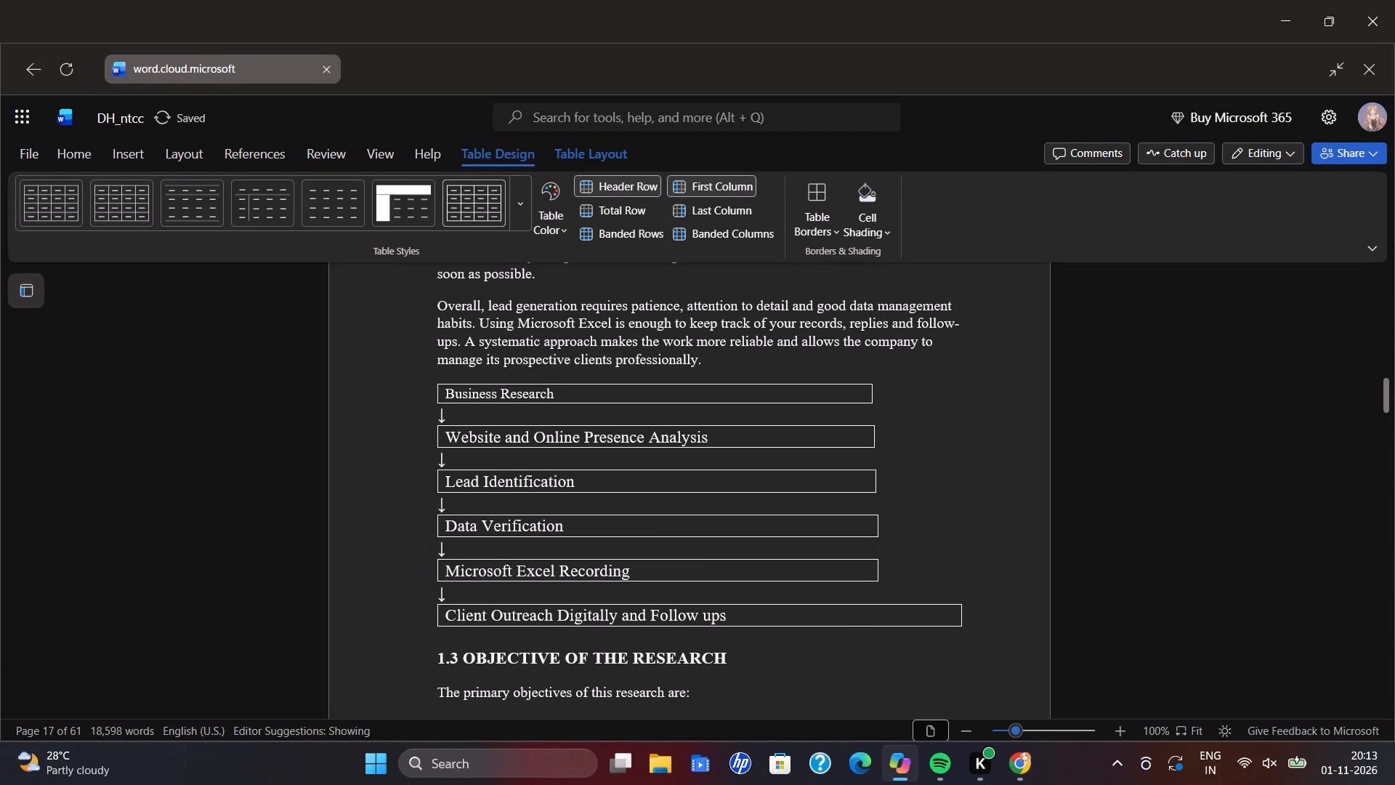
click(910, 557)
drag(964, 617, 886, 624)
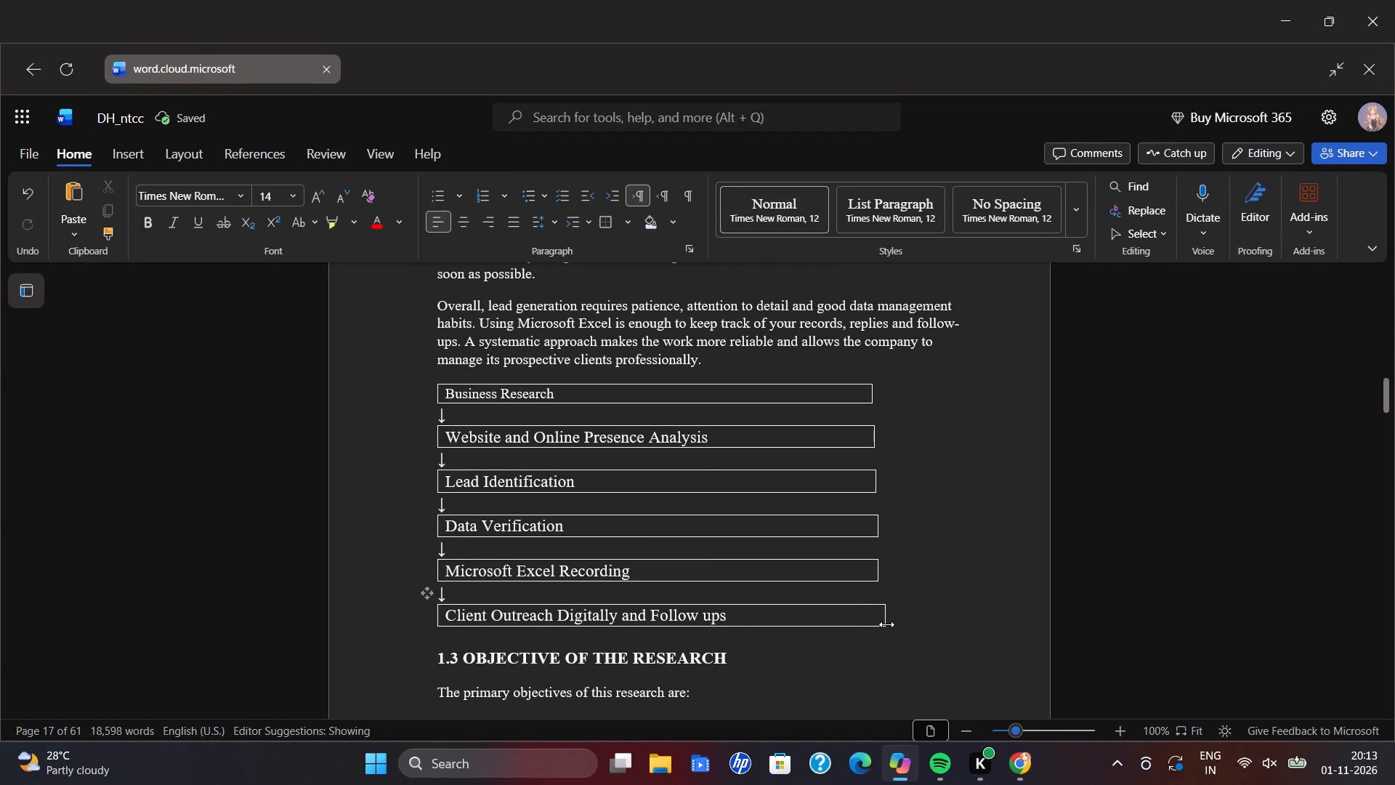
drag(886, 624, 880, 621)
click(929, 579)
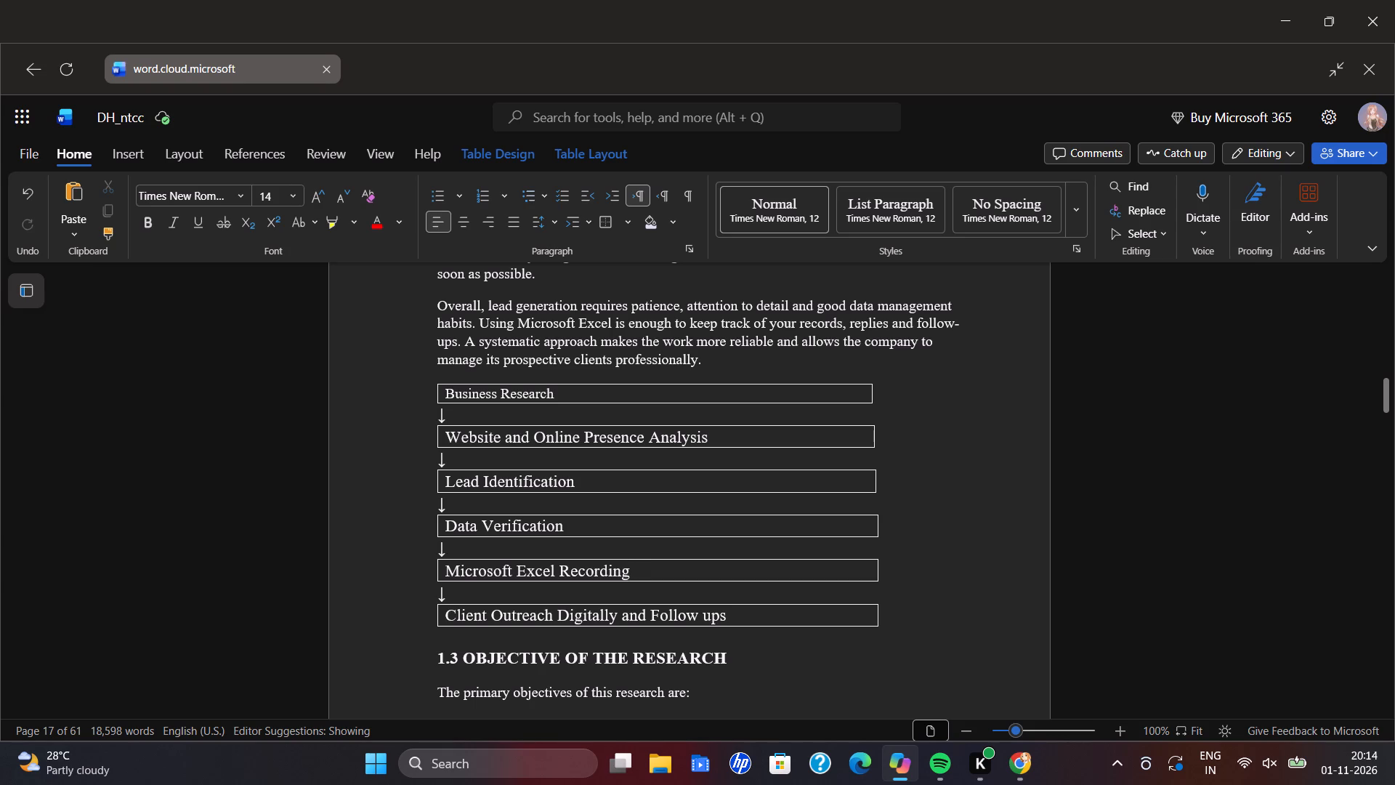
Add the title "FLOWCHART" above the Business Research box, leaving a blank line after the preceding paragraph.
click(798, 353)
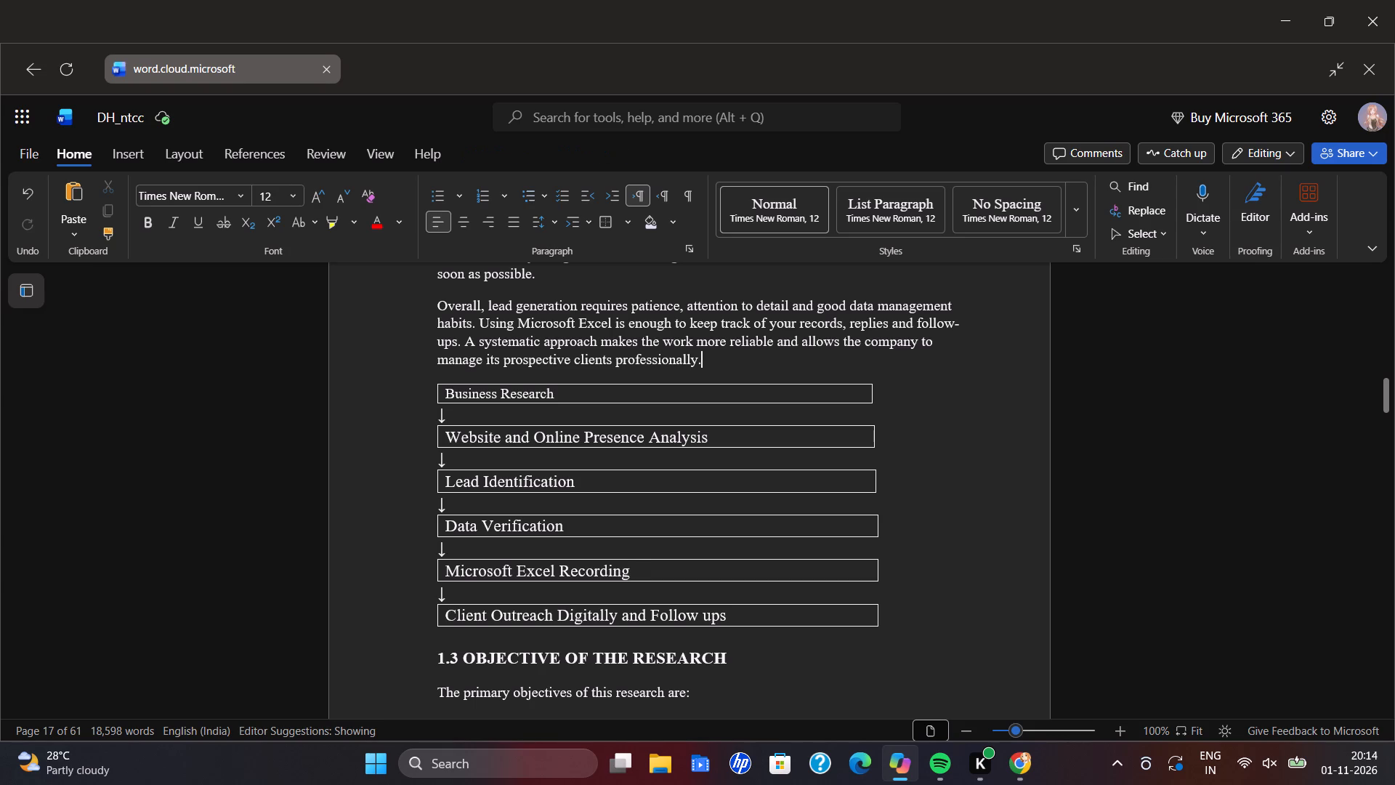
key(Return)
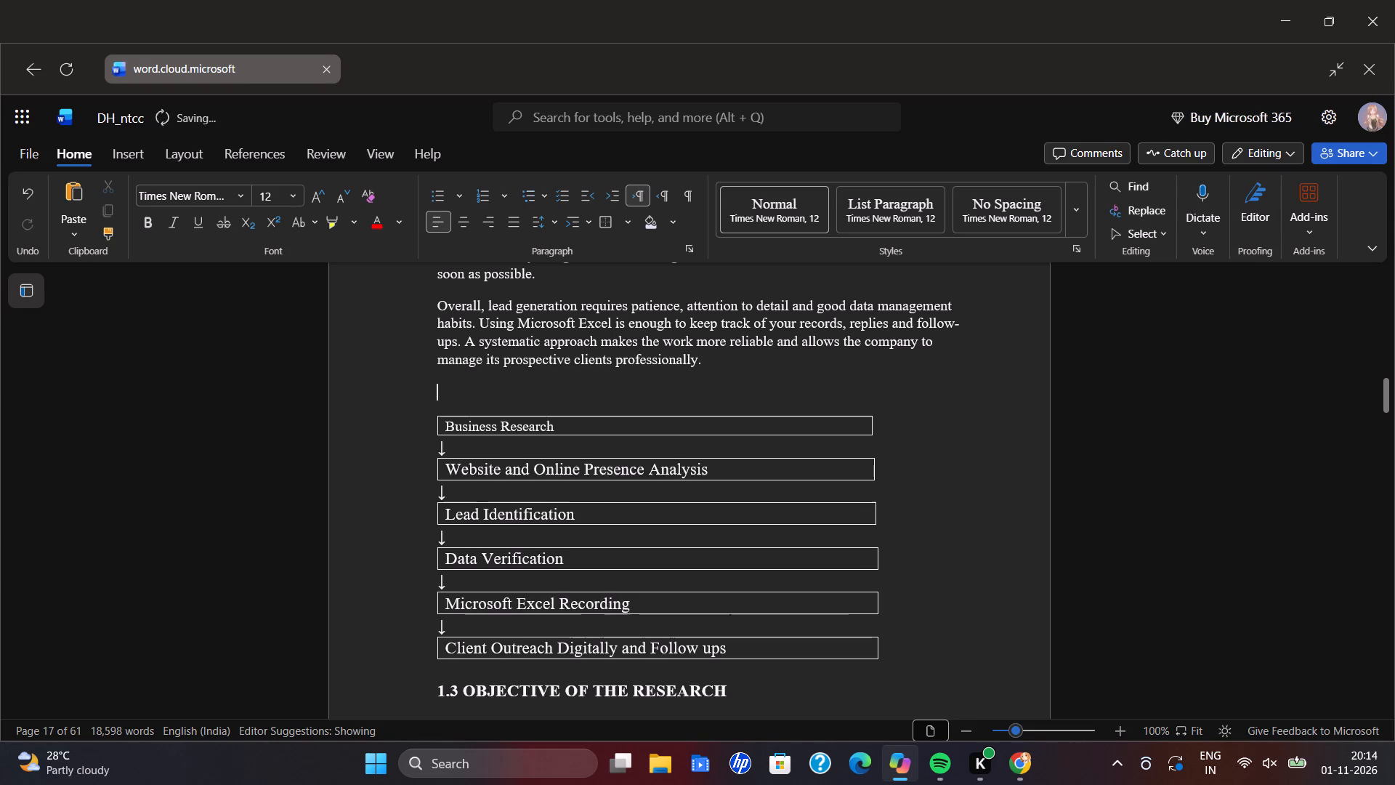
key(Return)
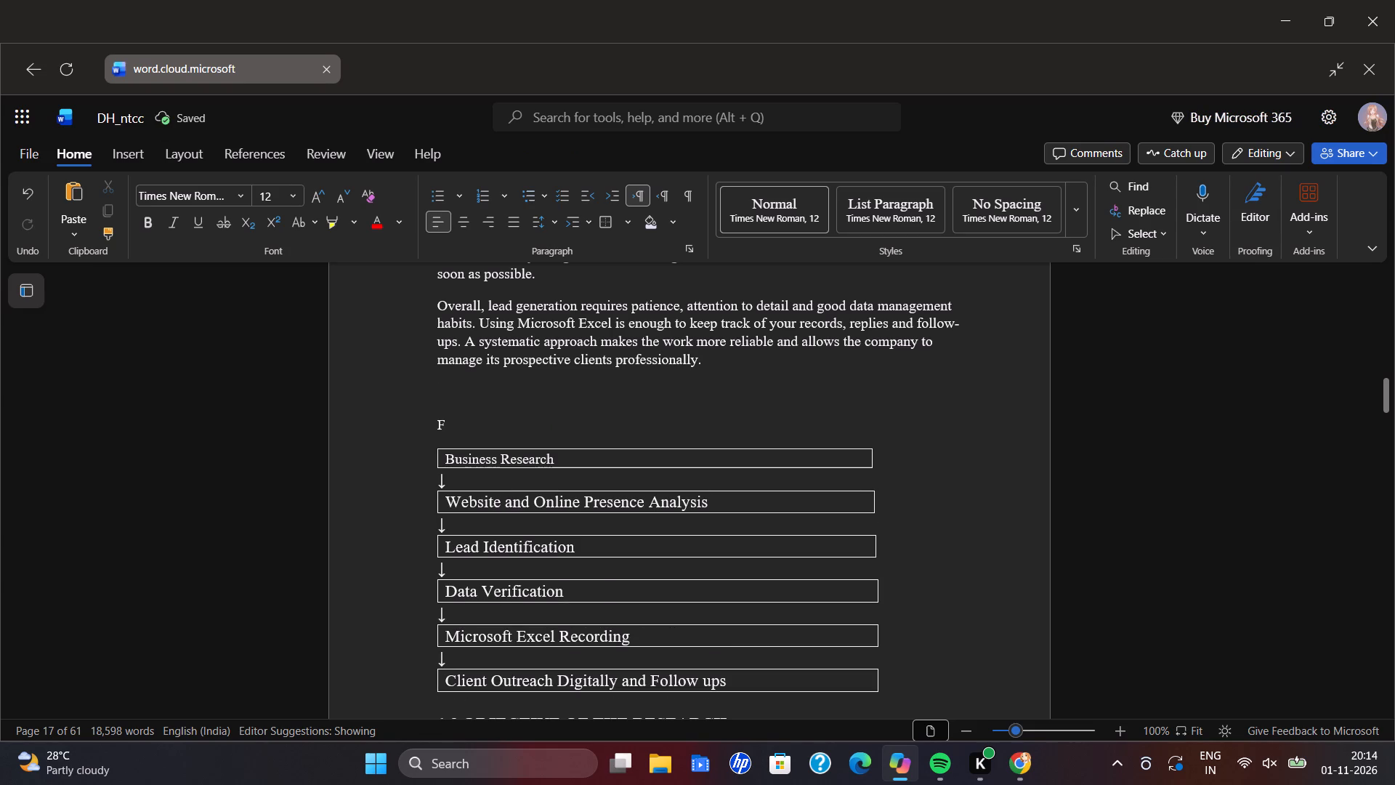
text(LOWCHART)
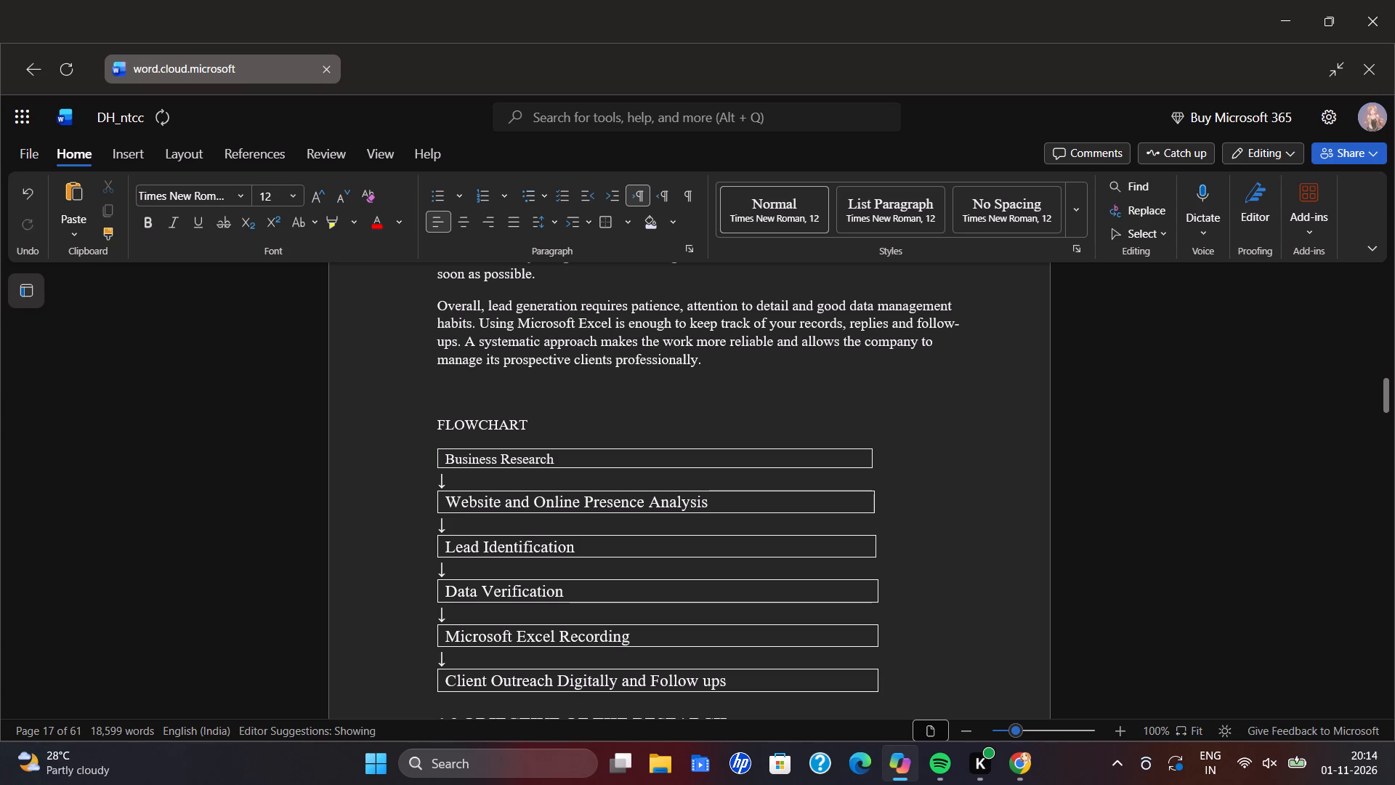
Indent the FLOWCHART title with leading spaces so it sits roughly centred above the boxes.
drag(533, 422, 418, 429)
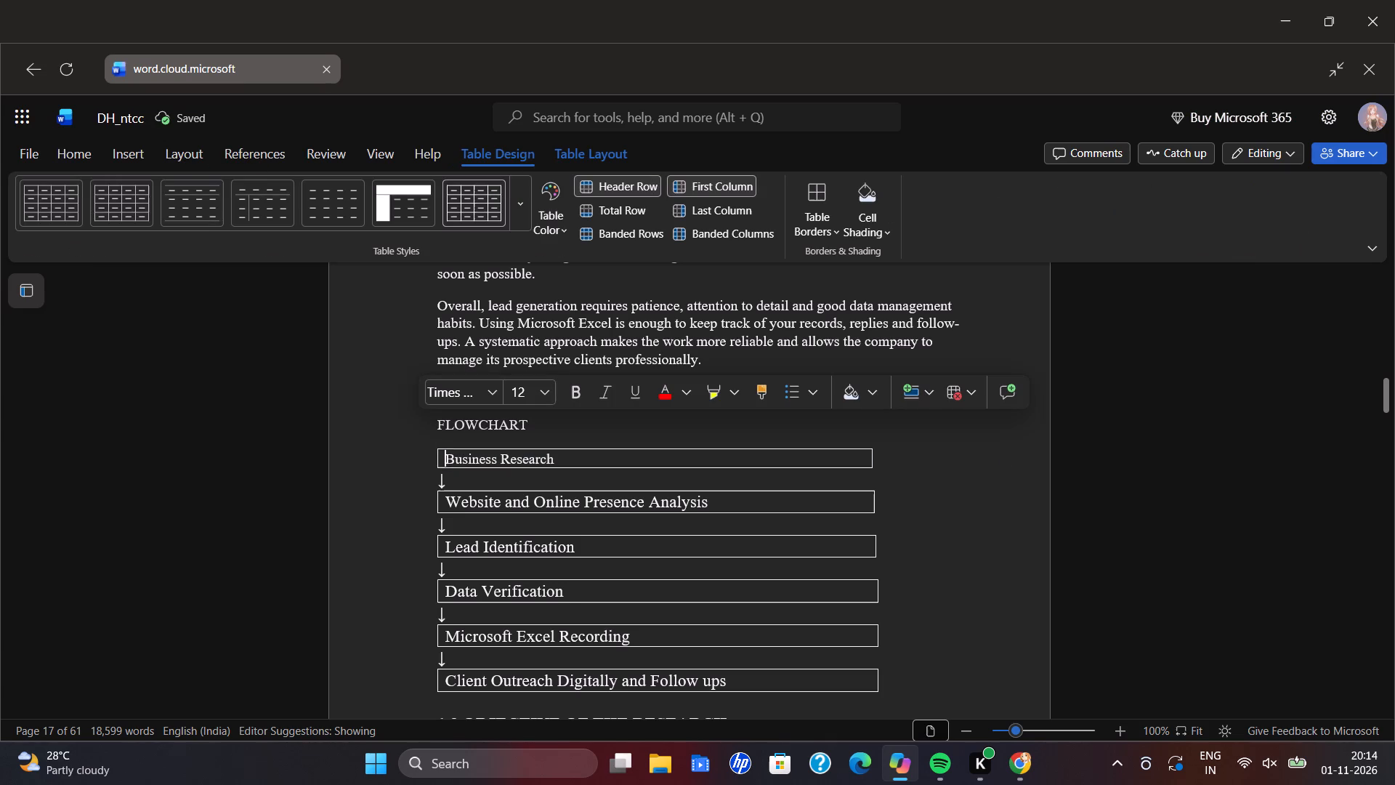
click(437, 427)
click(423, 414)
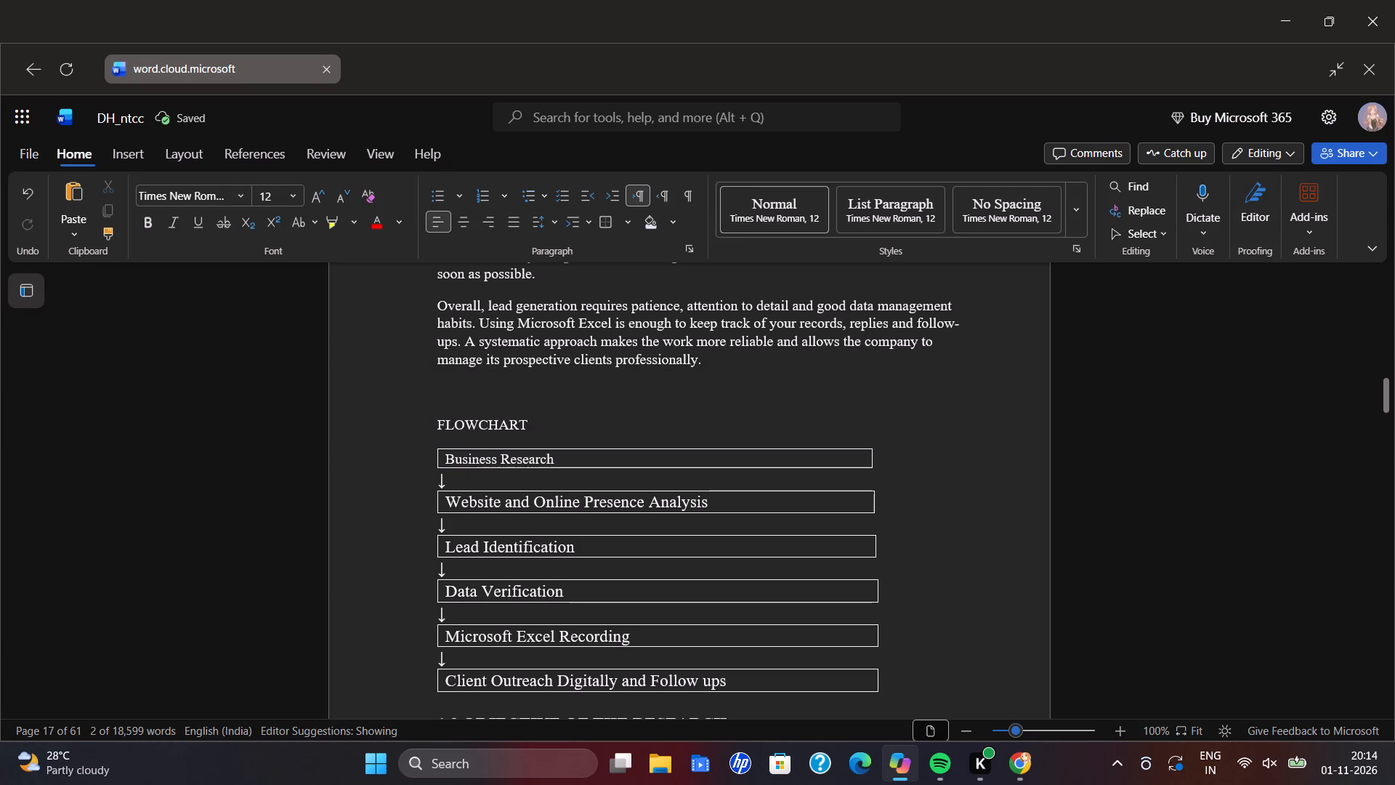
click(442, 420)
key(space)
key(space)
key(space)
key(space)
key(space)
key(space)
key(space)
key(space)
key(space)
key(space)
key(space)
key(space)
key(space)
key(space)
key(space)
key(space)
key(space)
key(space)
key(space)
key(space)
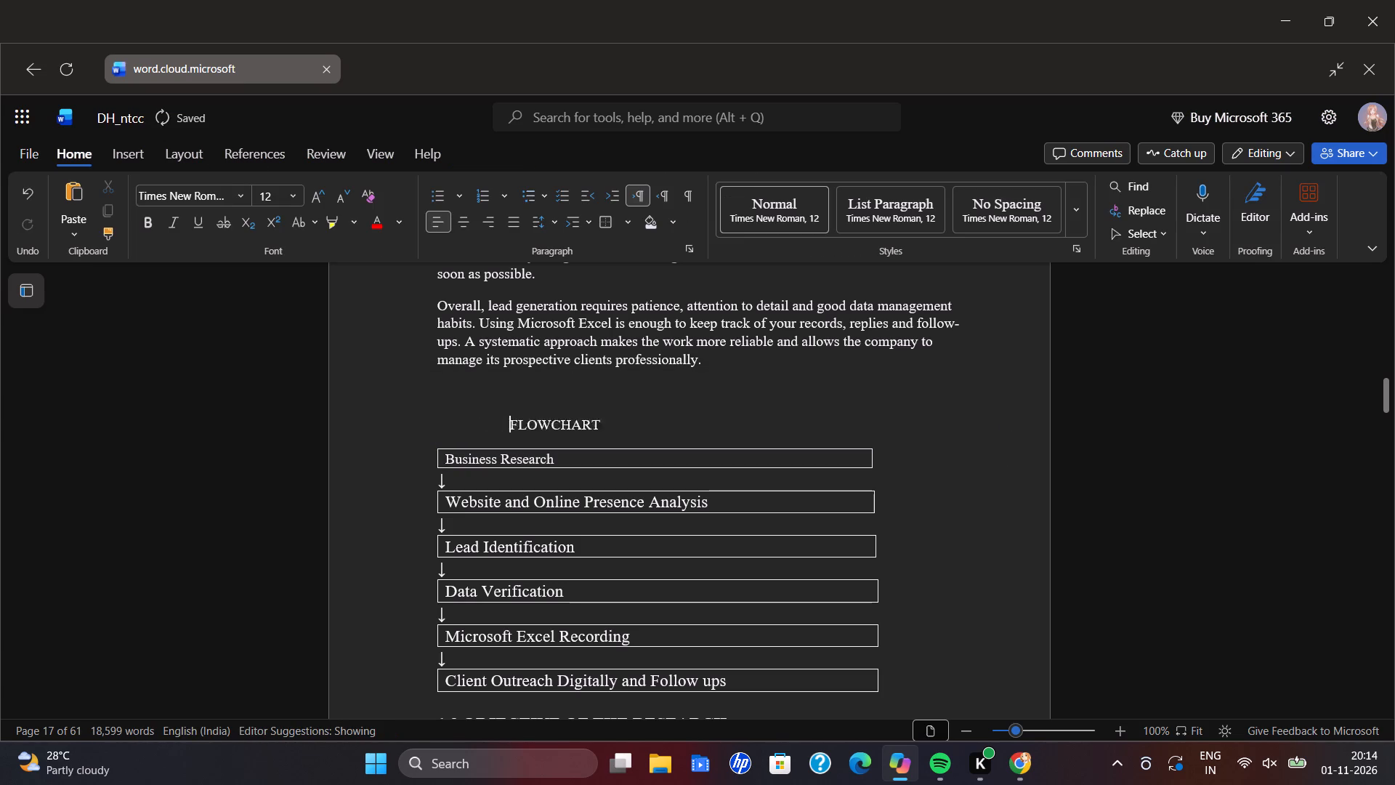
key(BackSpace)
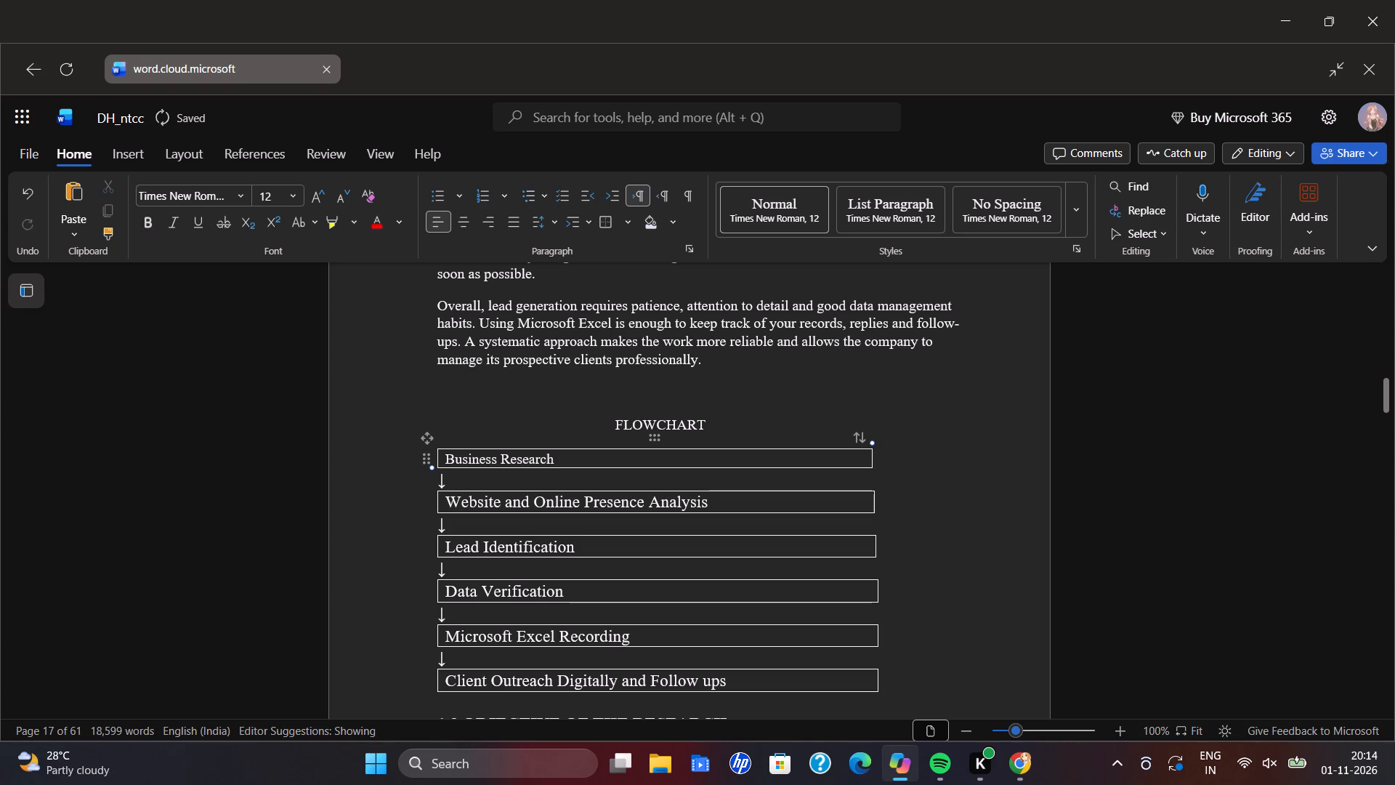
key(BackSpace)
key(BackSpace)
key(BackSpace)
key(BackSpace)
key(BackSpace)
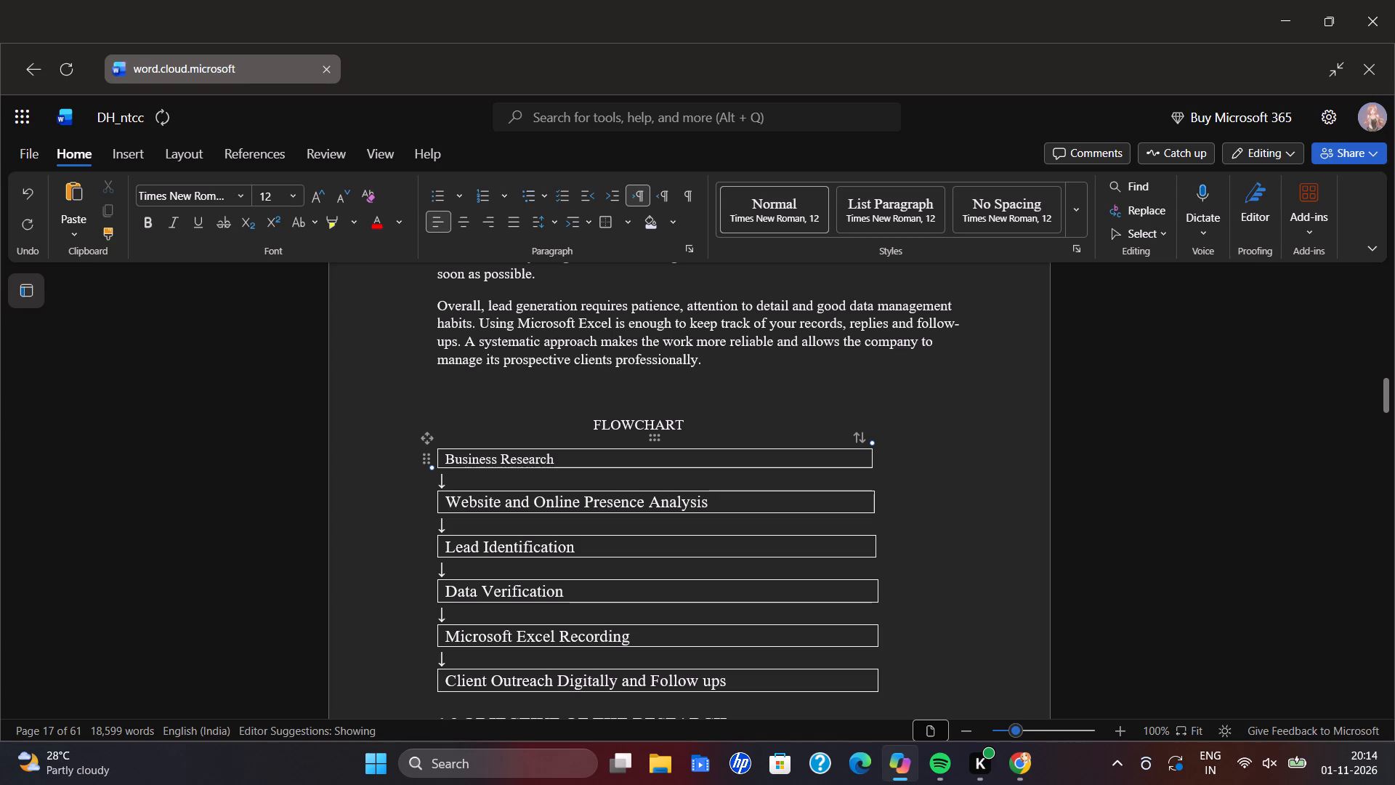
key(space)
key(space)
click(363, 432)
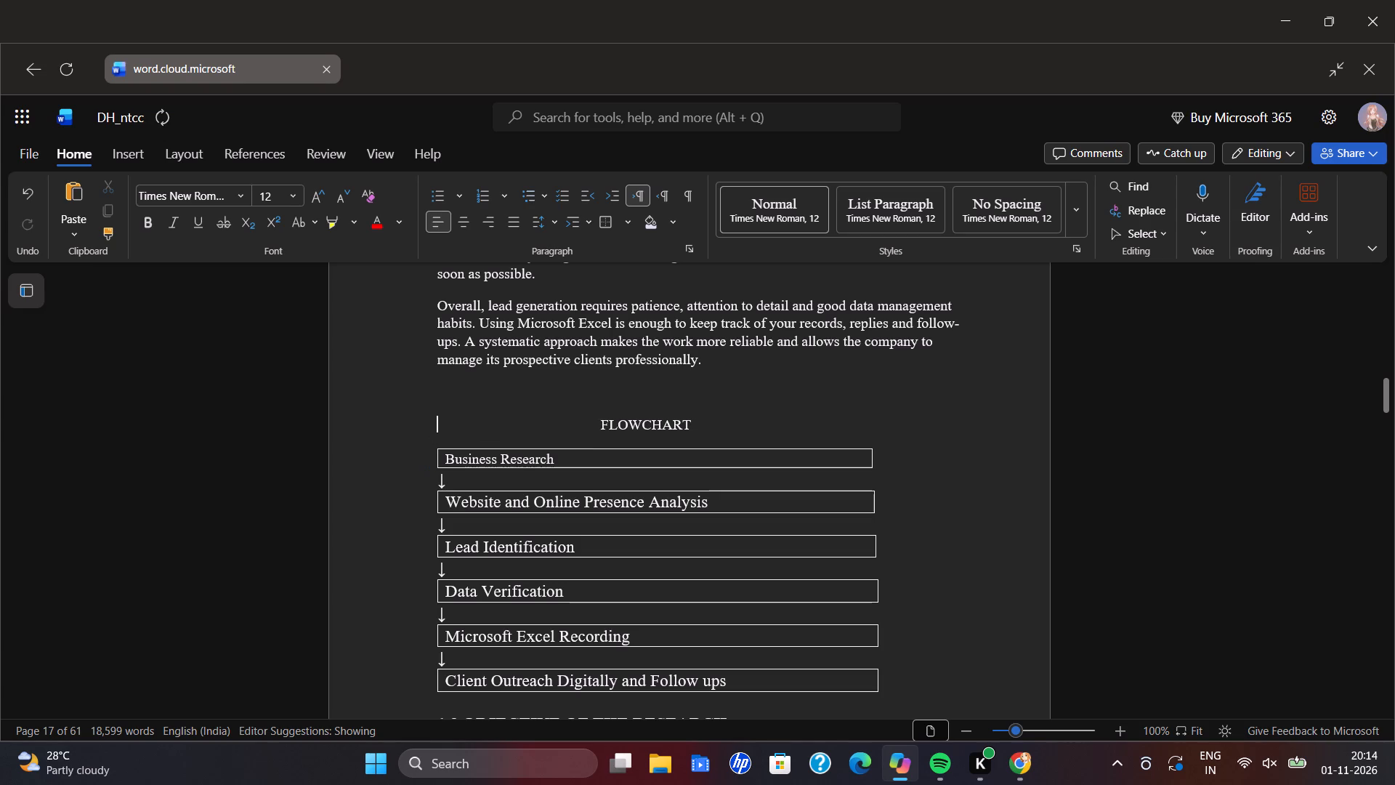
Apply justified and then centred alignment to the whole flowchart, from the Business Research box through the Client Outreach box, including the arrows.
drag(416, 446, 682, 605)
scroll(530, 538, down, 1)
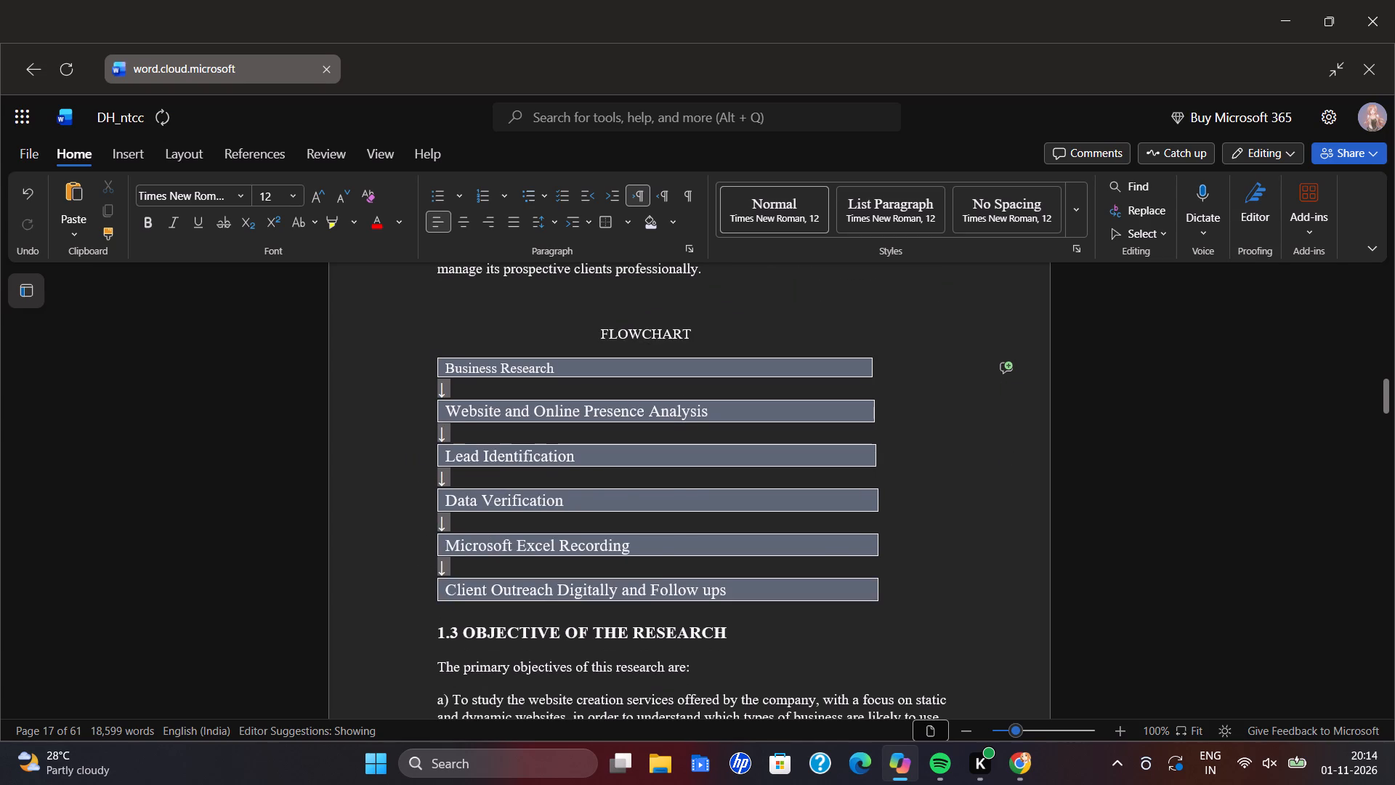
drag(682, 605, 687, 602)
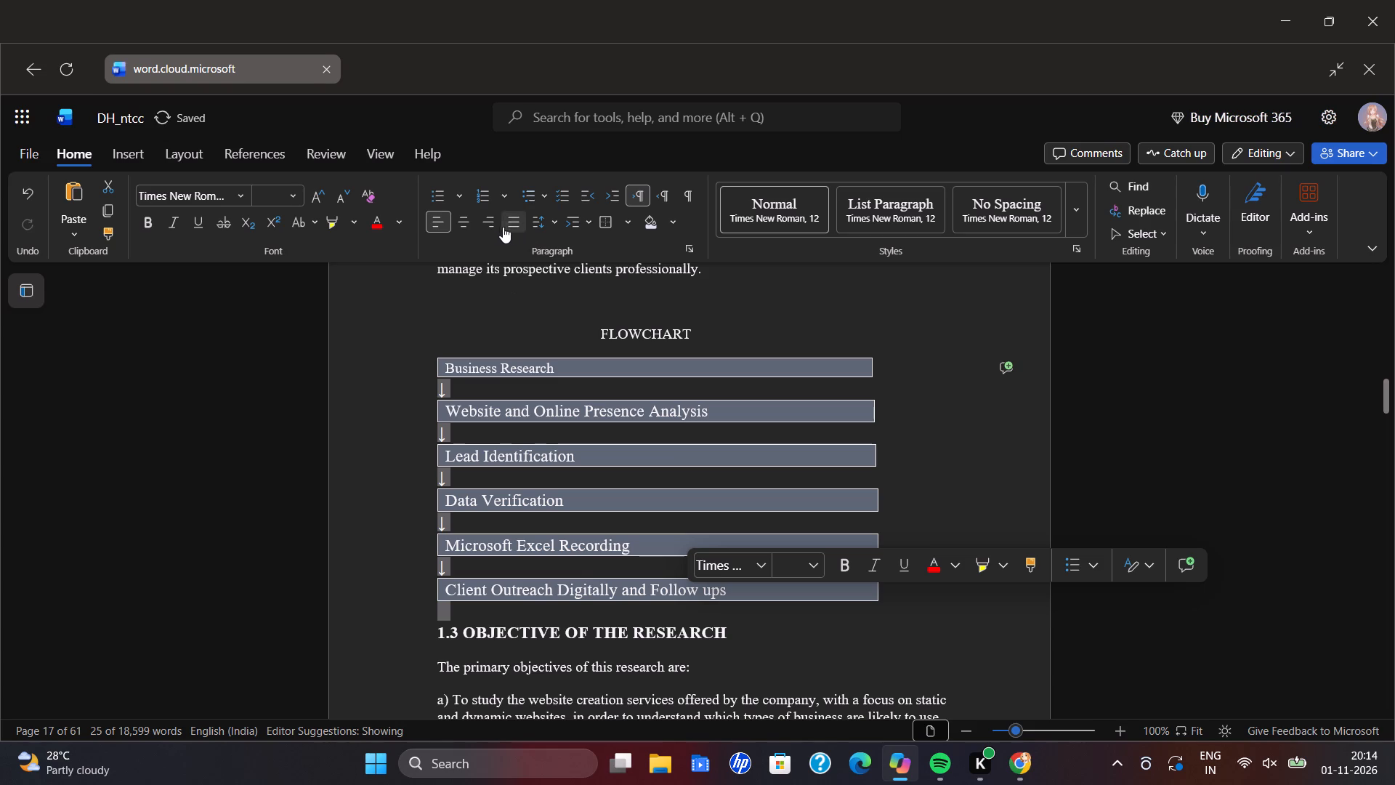
click(513, 228)
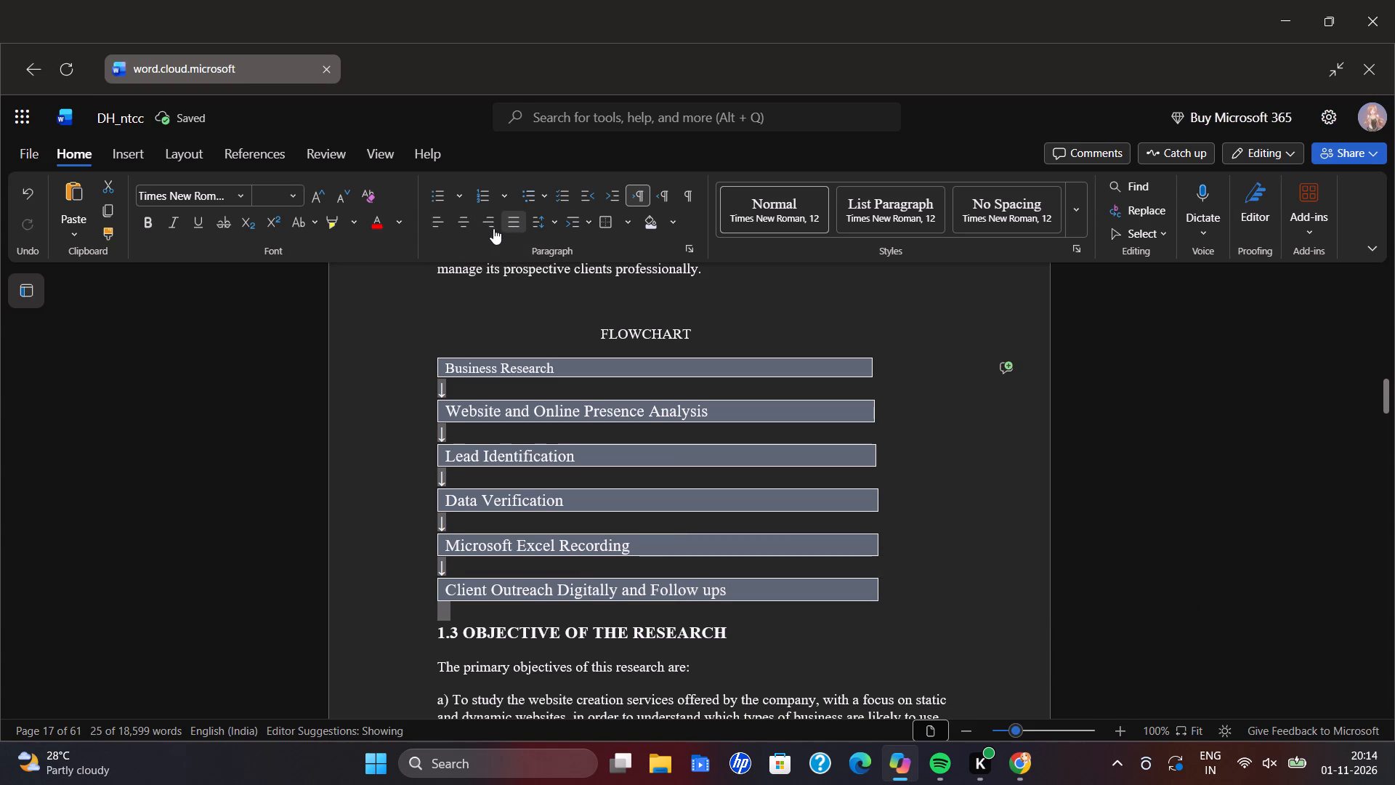
click(466, 228)
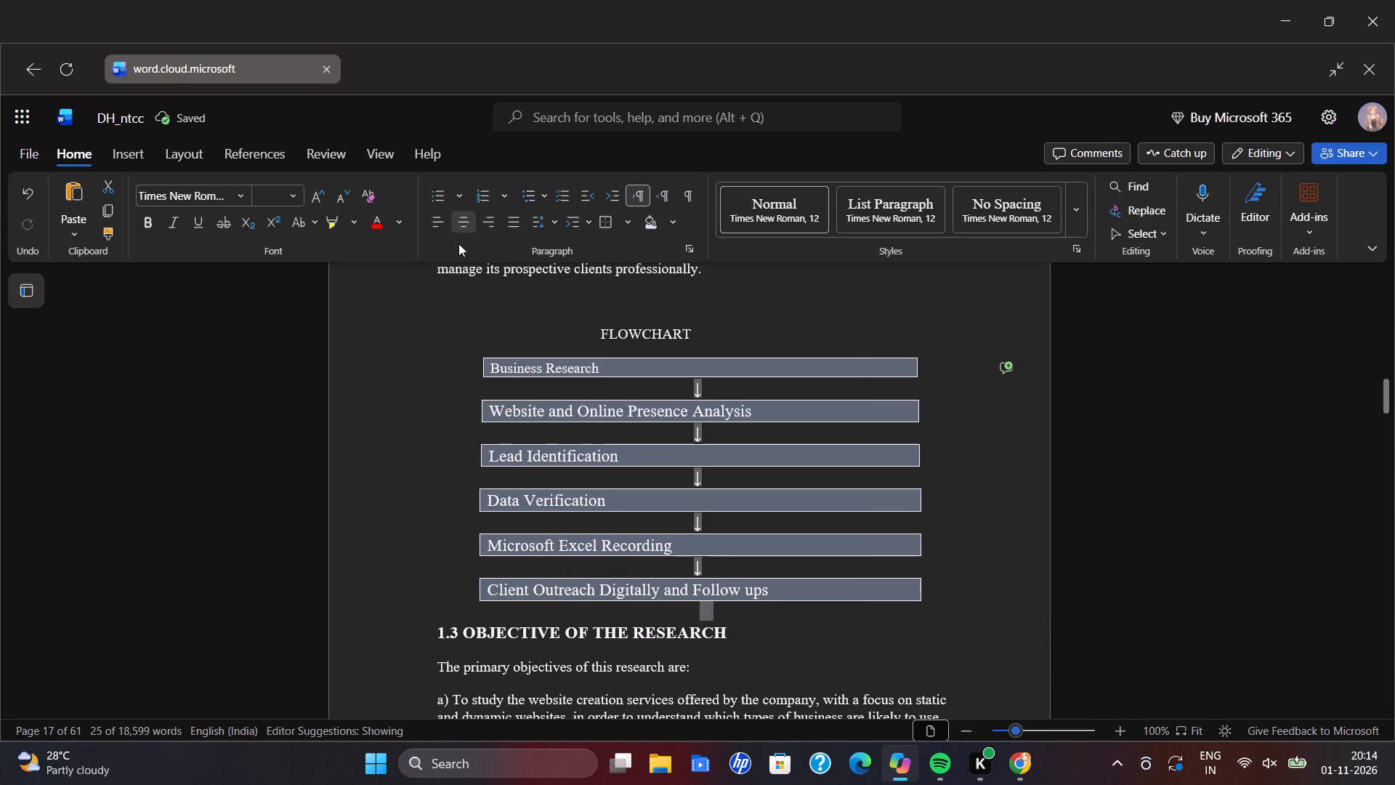
click(234, 395)
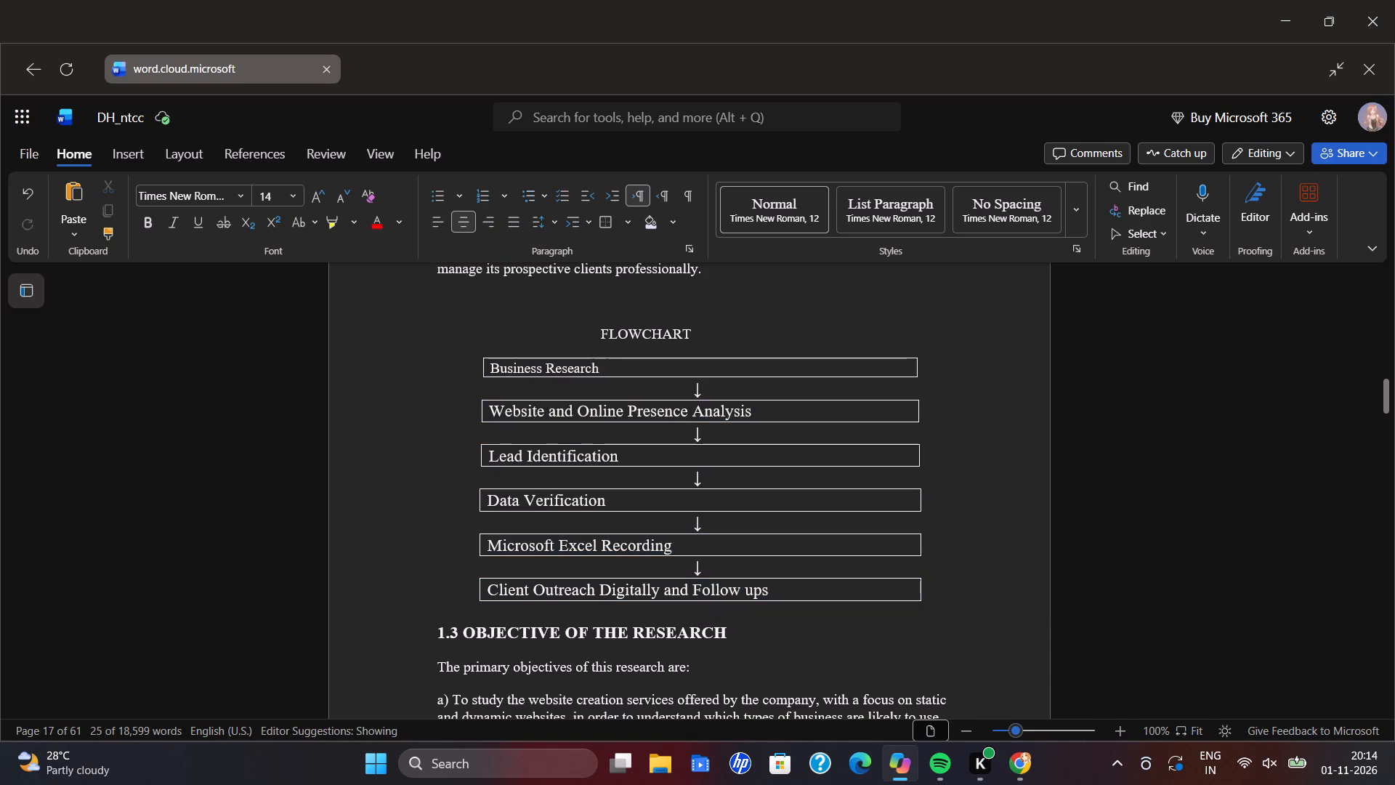
Indent "Business Research" with leading spaces so the text sits near the middle of its box.
click(493, 366)
key(space)
key(space)
key(space)
key(space)
key(space)
key(space)
key(space)
key(space)
key(space)
key(space)
key(space)
key(space)
key(space)
key(space)
key(space)
key(space)
key(space)
key(space)
key(space)
key(space)
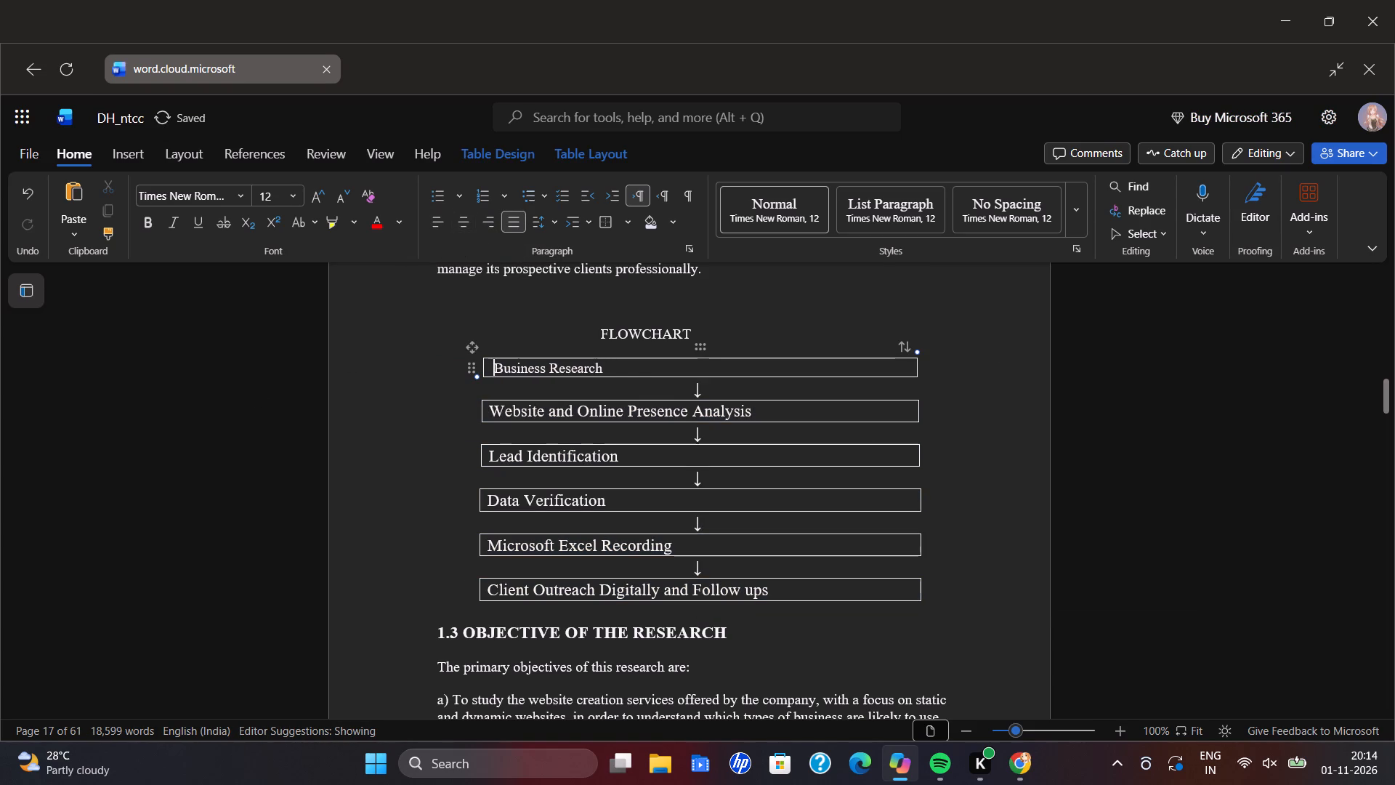
key(space)
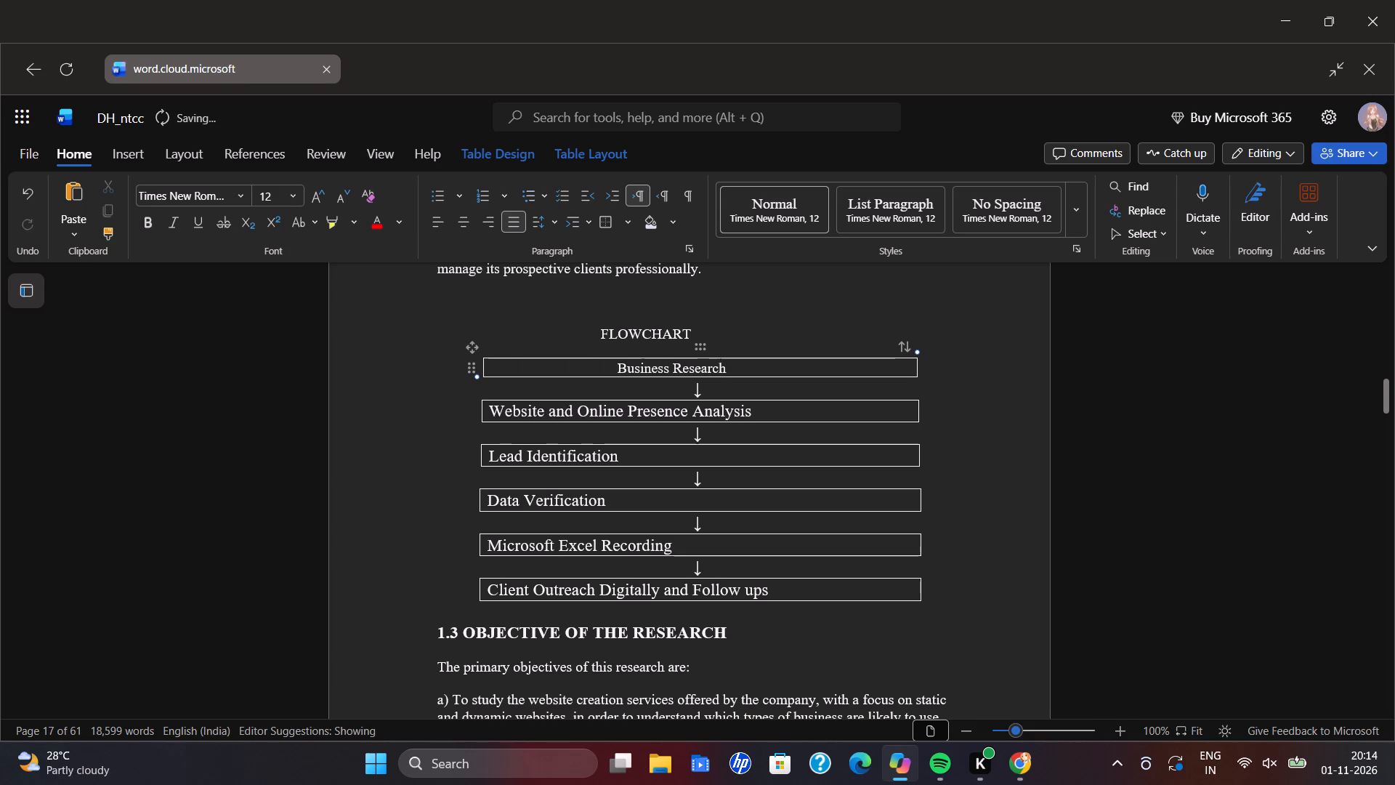
key(space)
key(space)
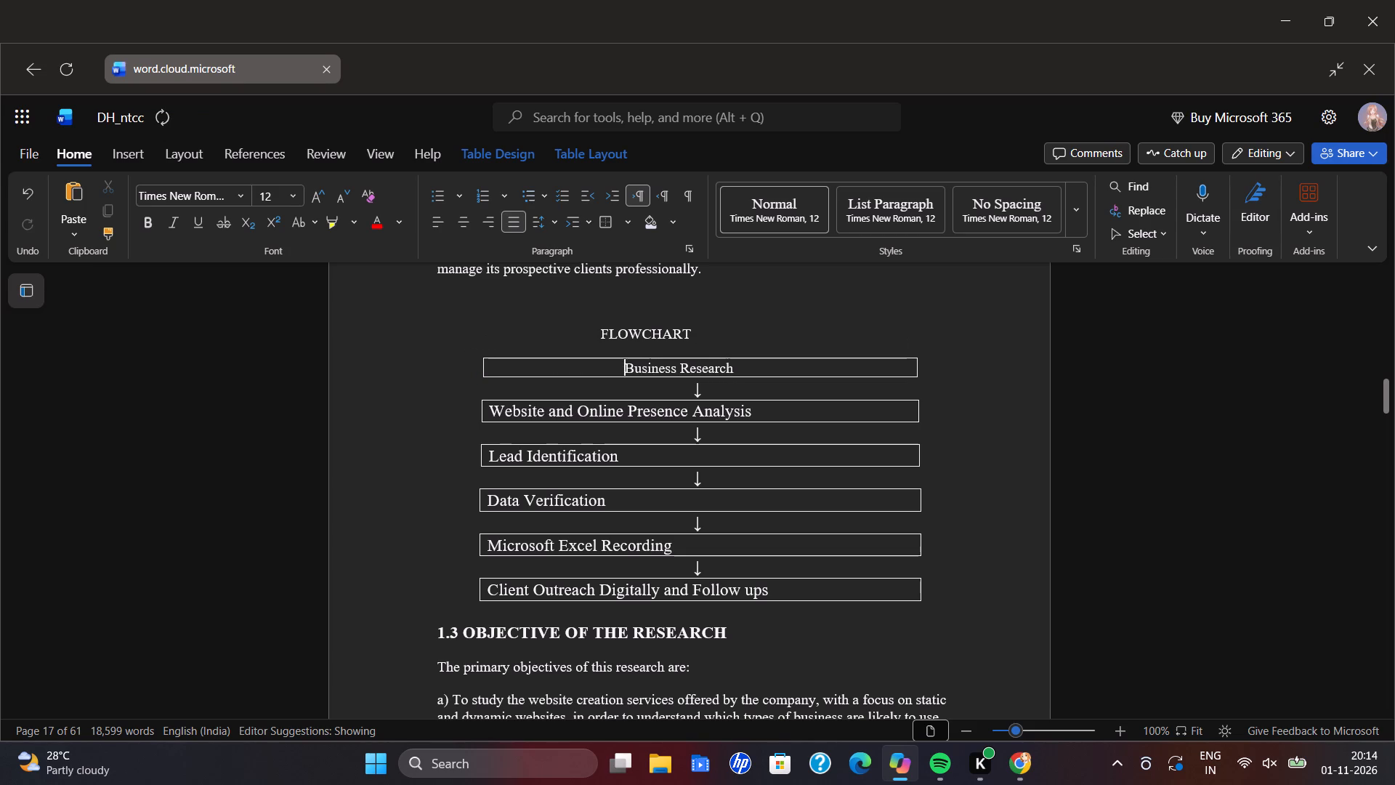
key(space)
Indent "Website and Online Presence Analysis" with leading spaces so the text sits near the middle of its box.
click(494, 410)
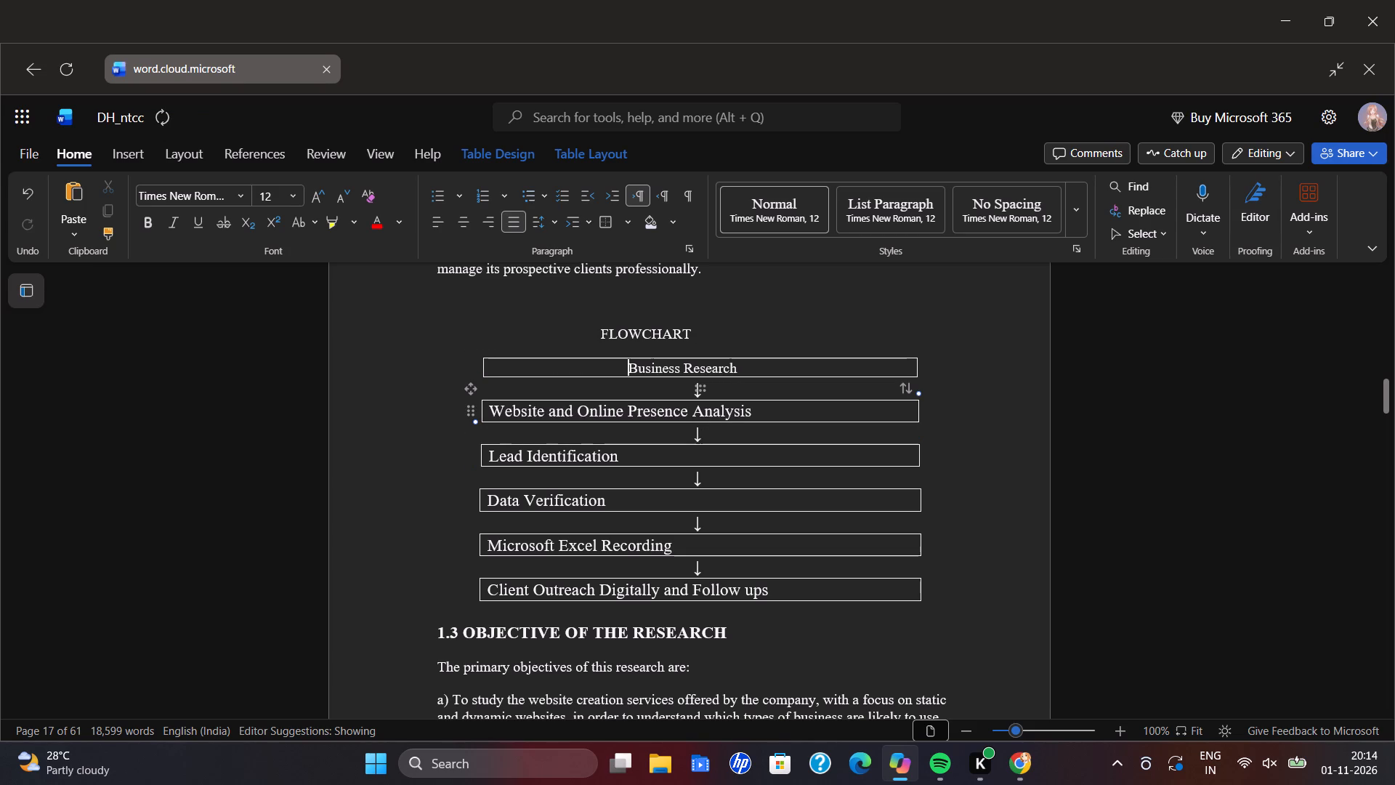
key(space)
key(space)
key(space)
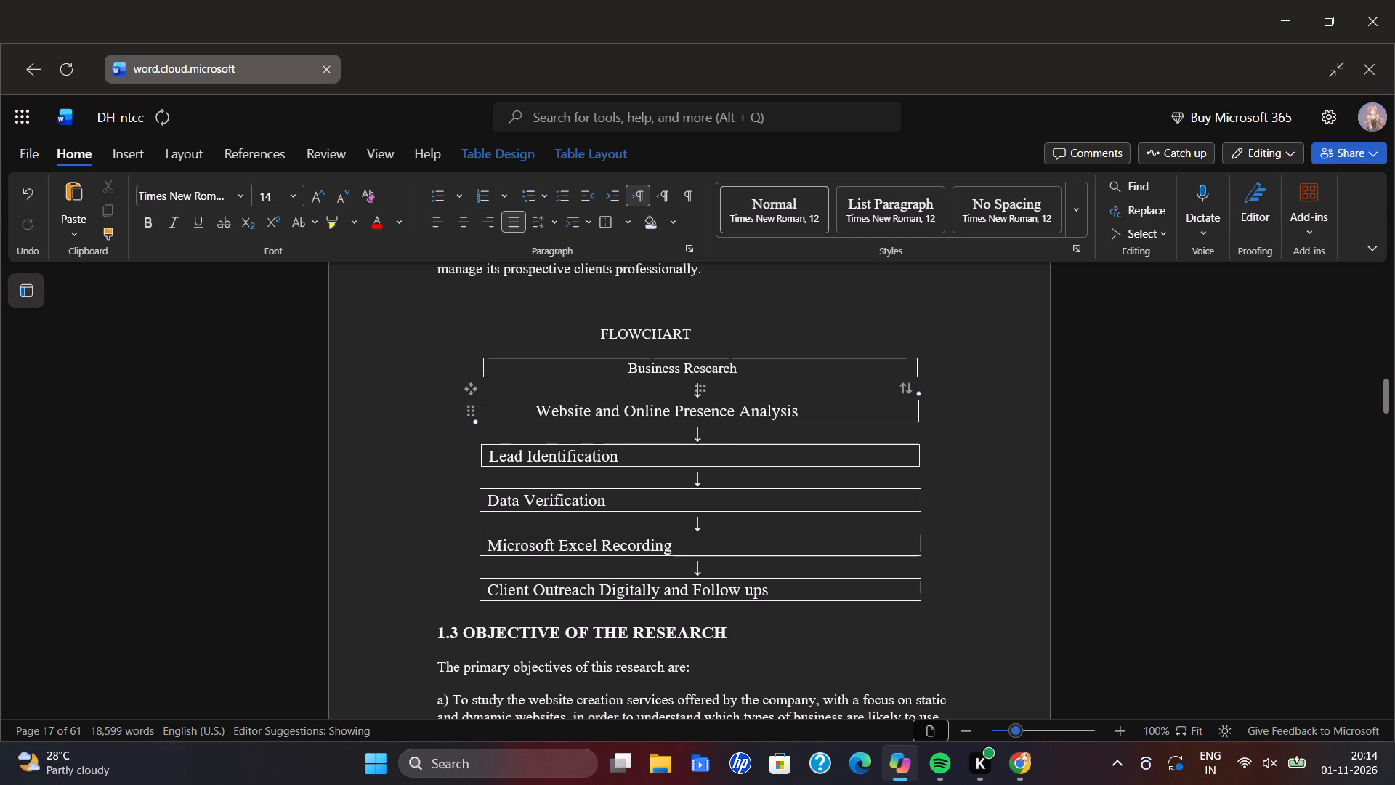
key(space)
key(space)
key(space)
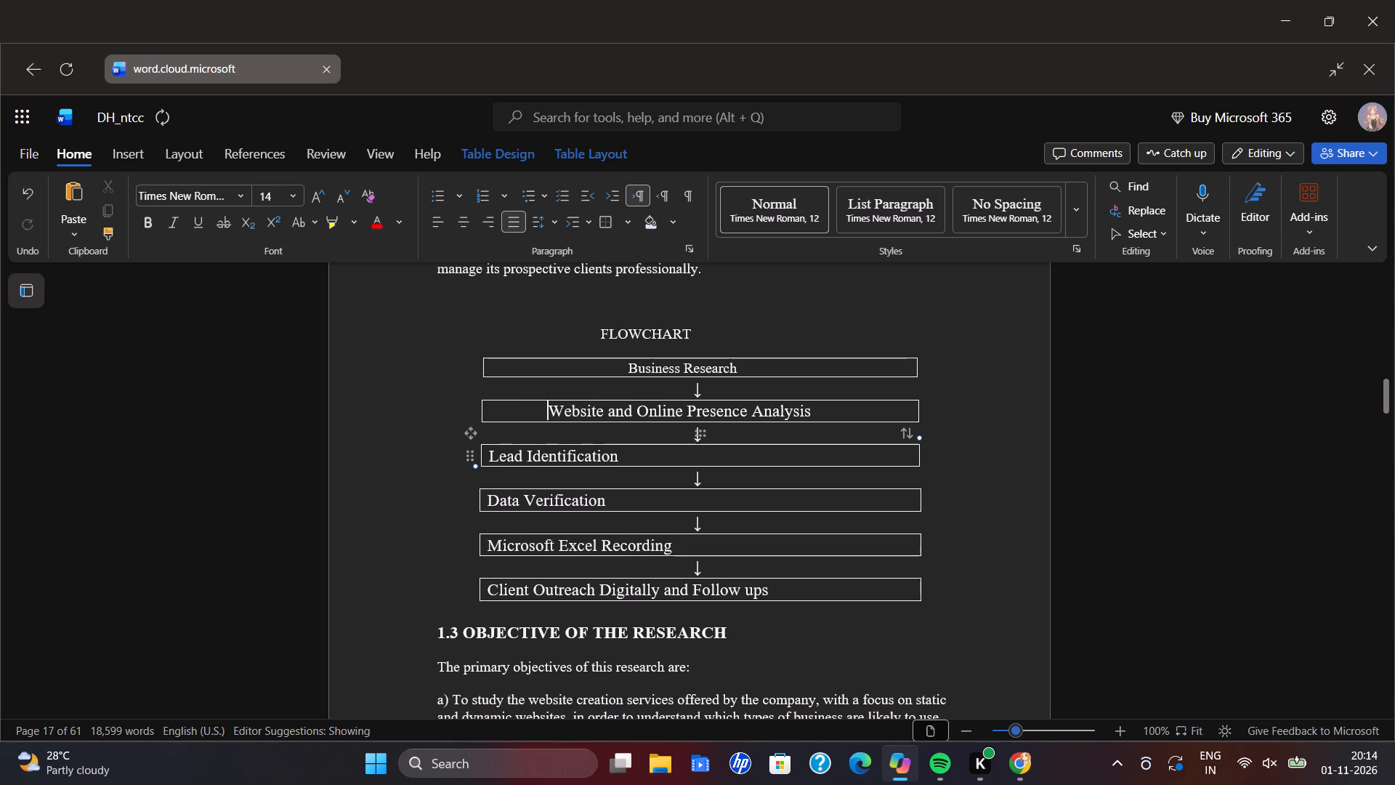
key(space)
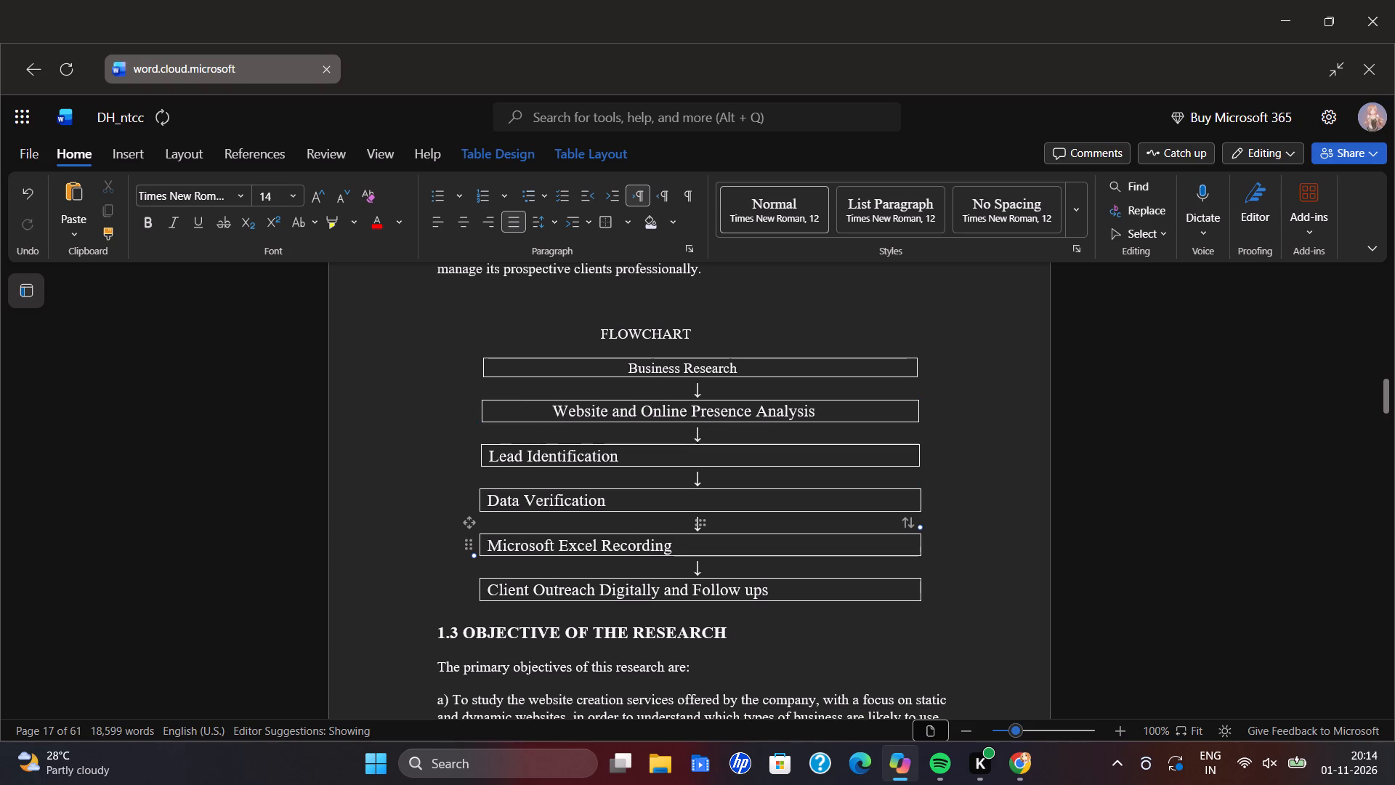
Add one more leading space before "Website and Online Presence Analysis" in its box.
key(space)
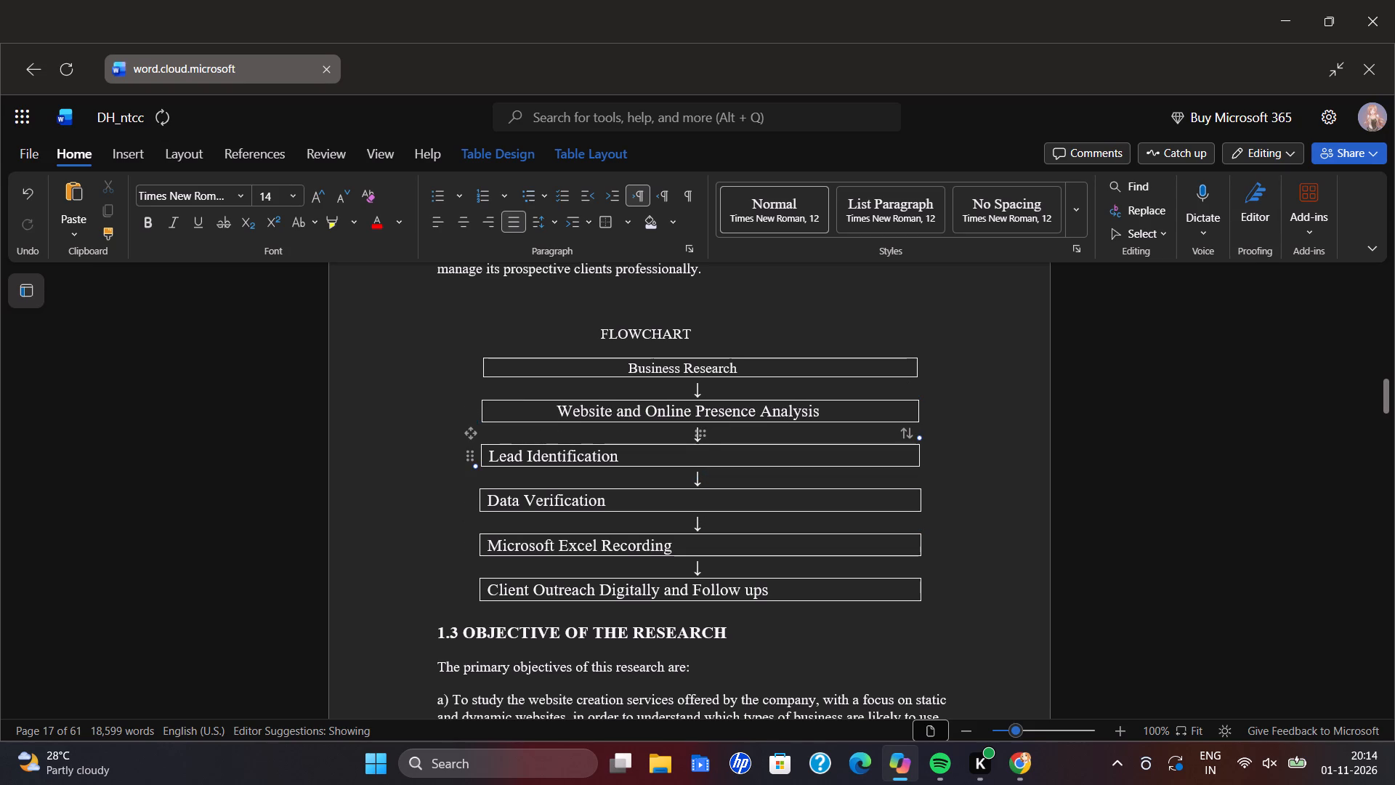
Indent "Lead Identification" with leading spaces so the text sits near the middle of its box.
click(488, 456)
key(space)
key(space)
key(space)
key(space)
key(space)
key(space)
key(space)
key(space)
key(space)
key(space)
key(space)
key(space)
key(space)
key(space)
key(space)
key(space)
key(space)
key(space)
key(space)
key(space)
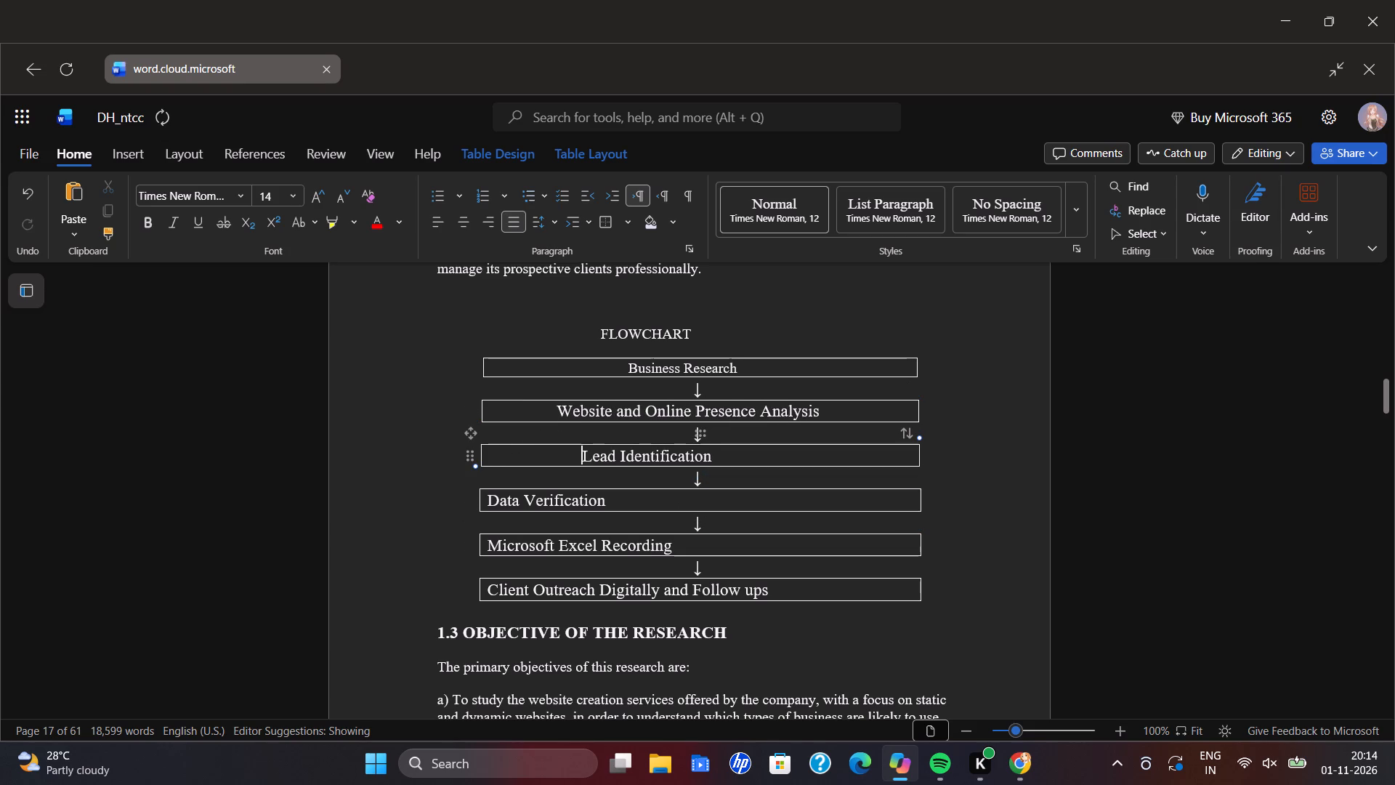
key(space)
key(space)
key(space)
key(space)
key(space)
key(space)
key(space)
key(space)
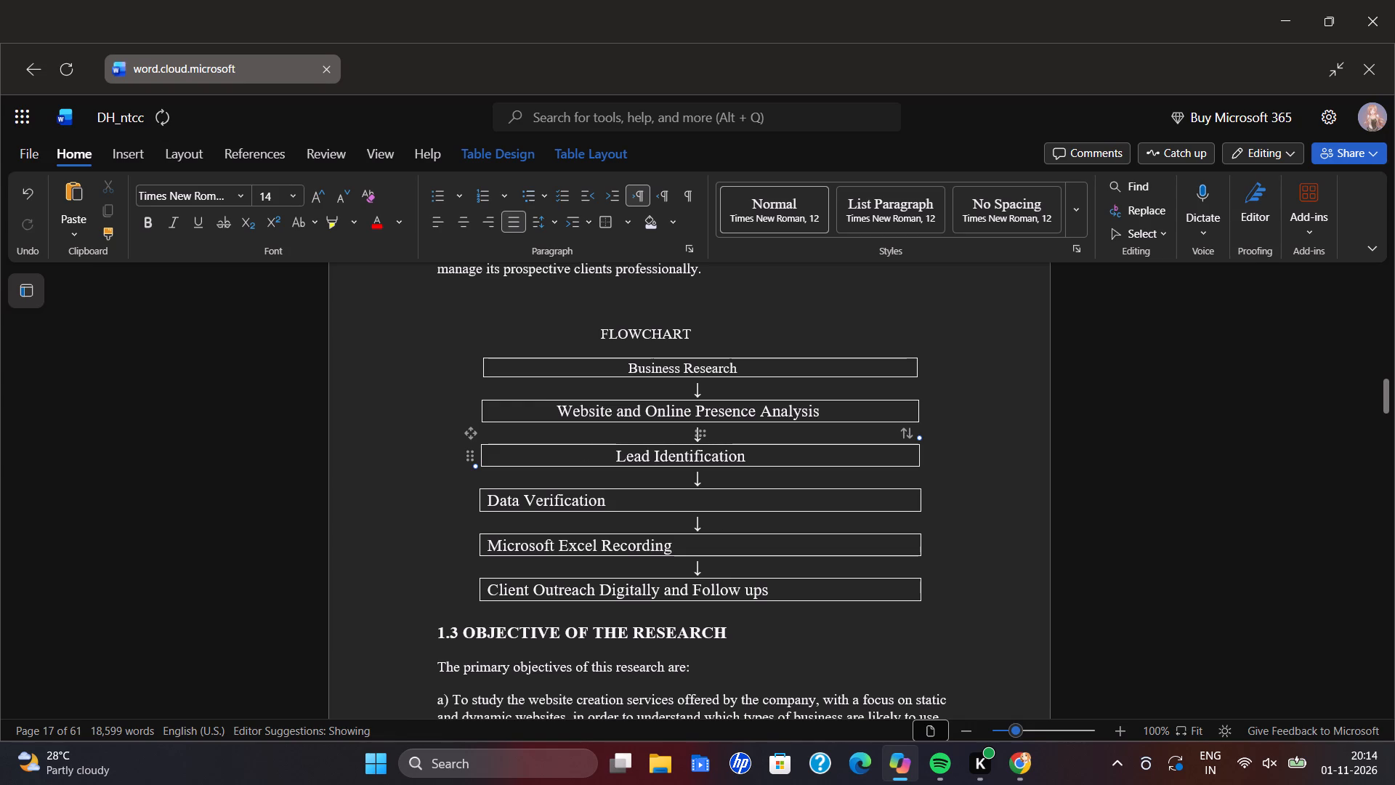
key(space)
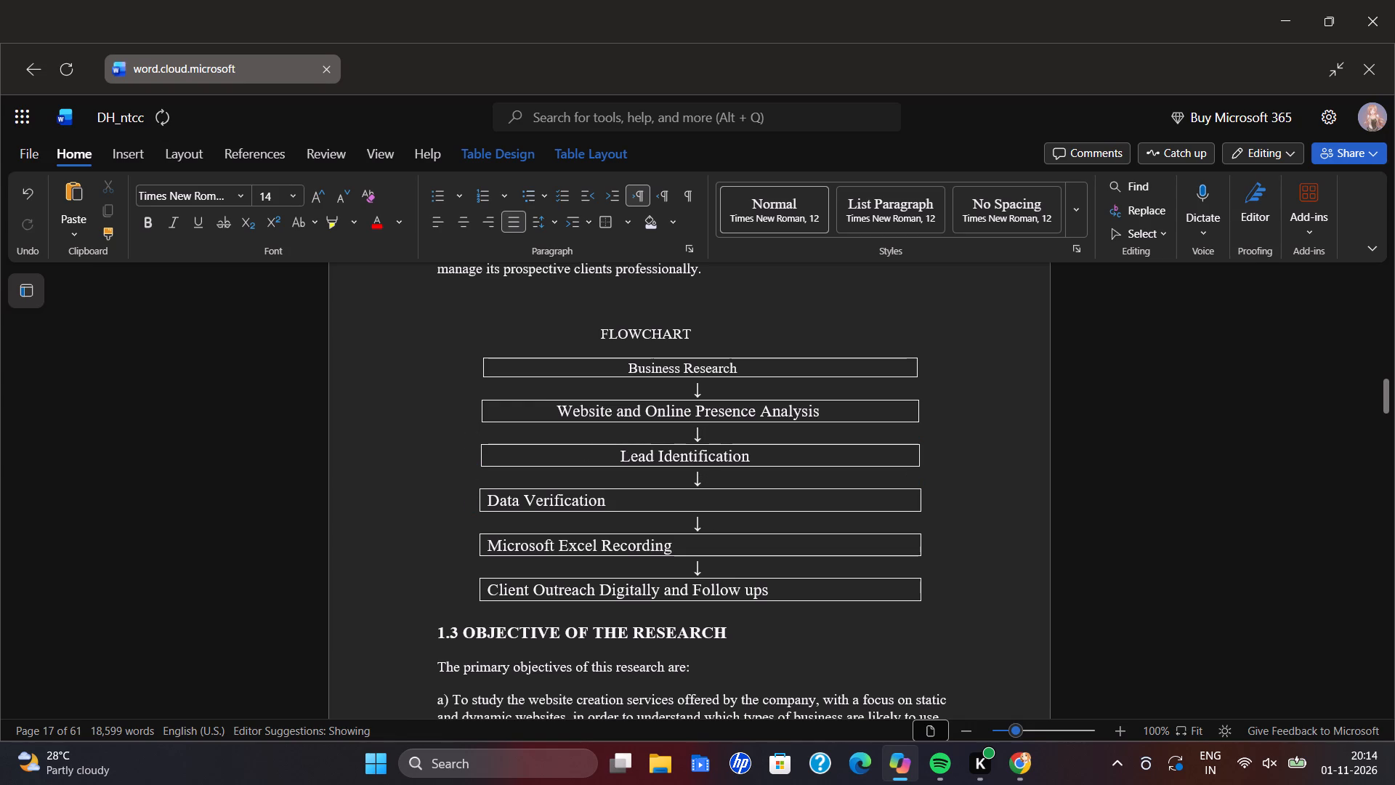
click(751, 375)
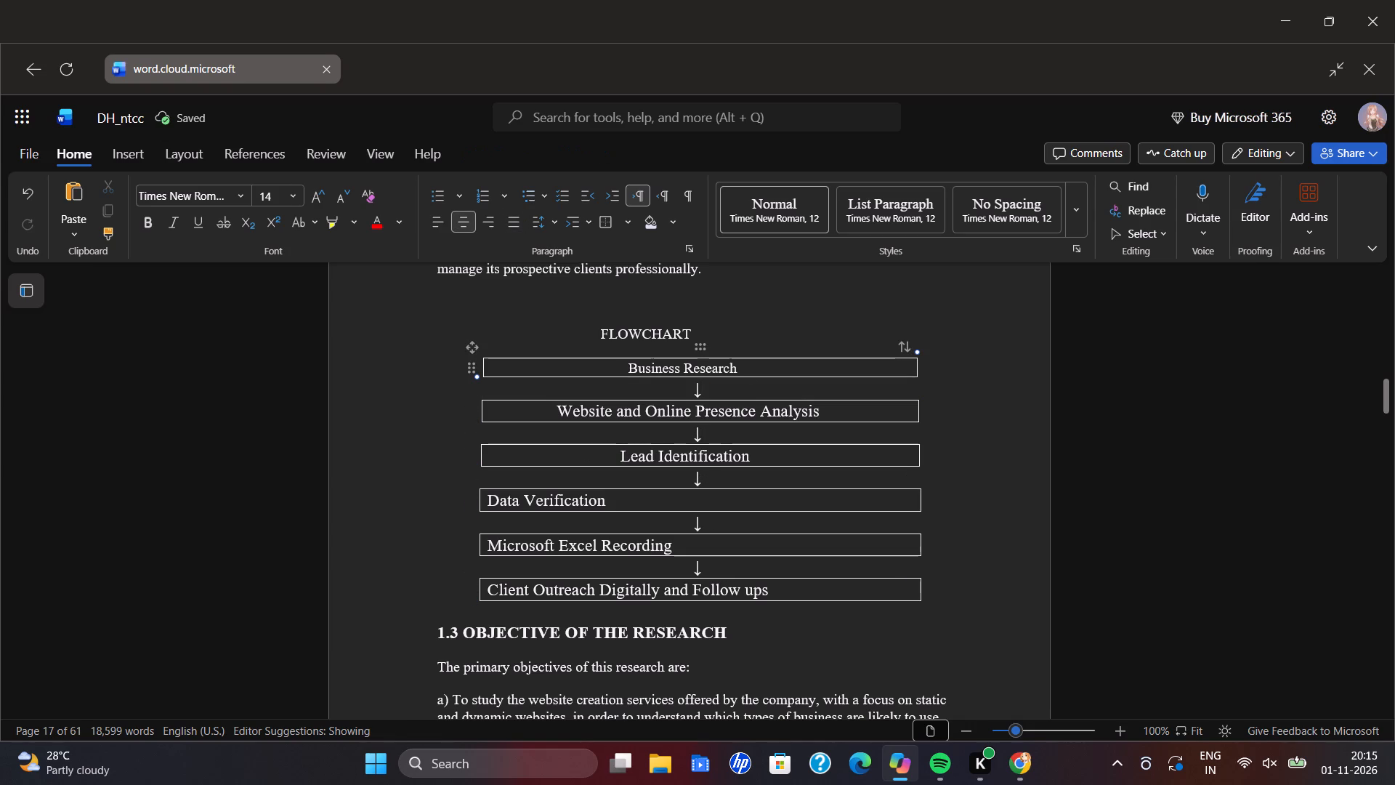
click(749, 355)
click(967, 441)
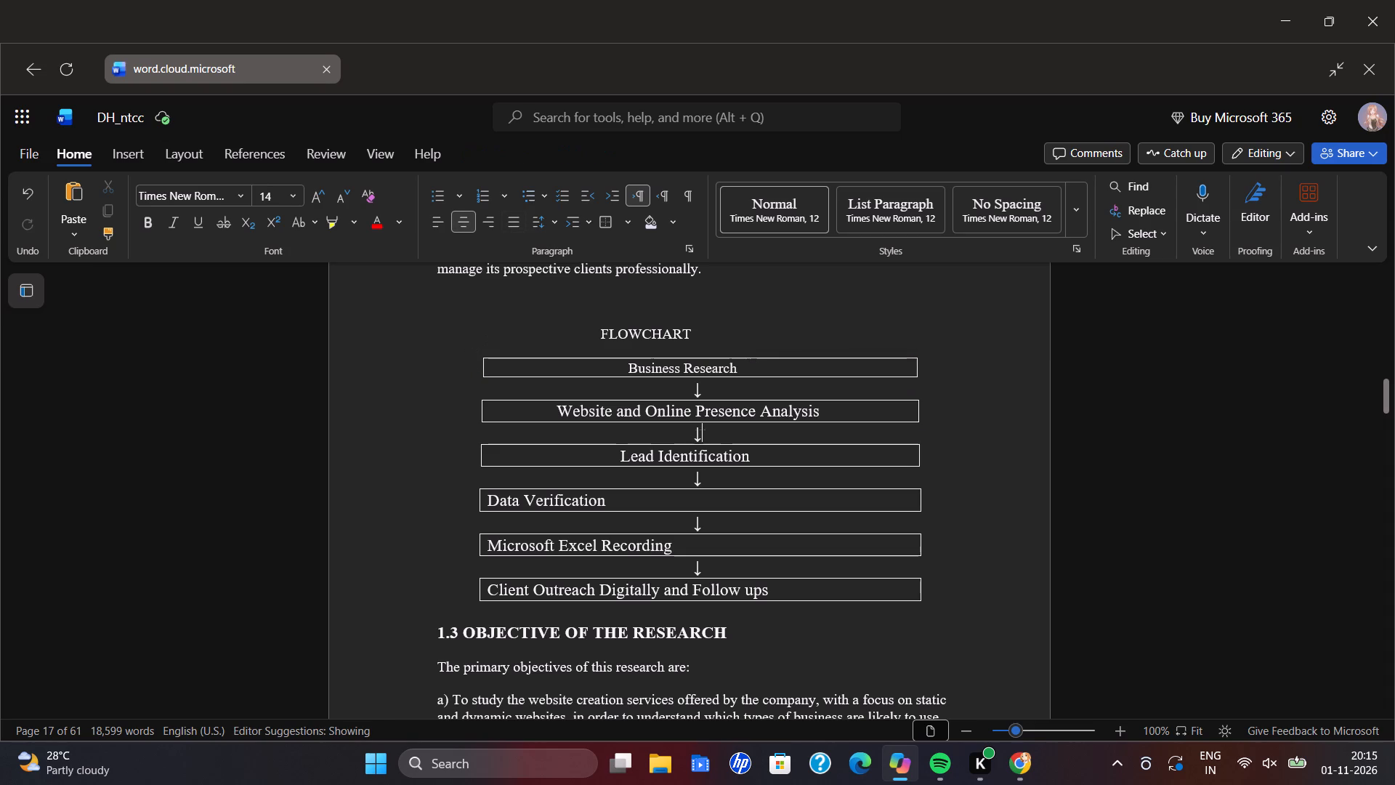
Indent "Data Verification" with leading spaces towards the middle of its box.
click(482, 499)
key(space)
key(space)
key(space)
key(space)
key(space)
key(space)
key(space)
key(space)
key(space)
key(space)
key(space)
key(space)
key(space)
key(space)
key(space)
key(space)
key(space)
key(space)
key(space)
key(space)
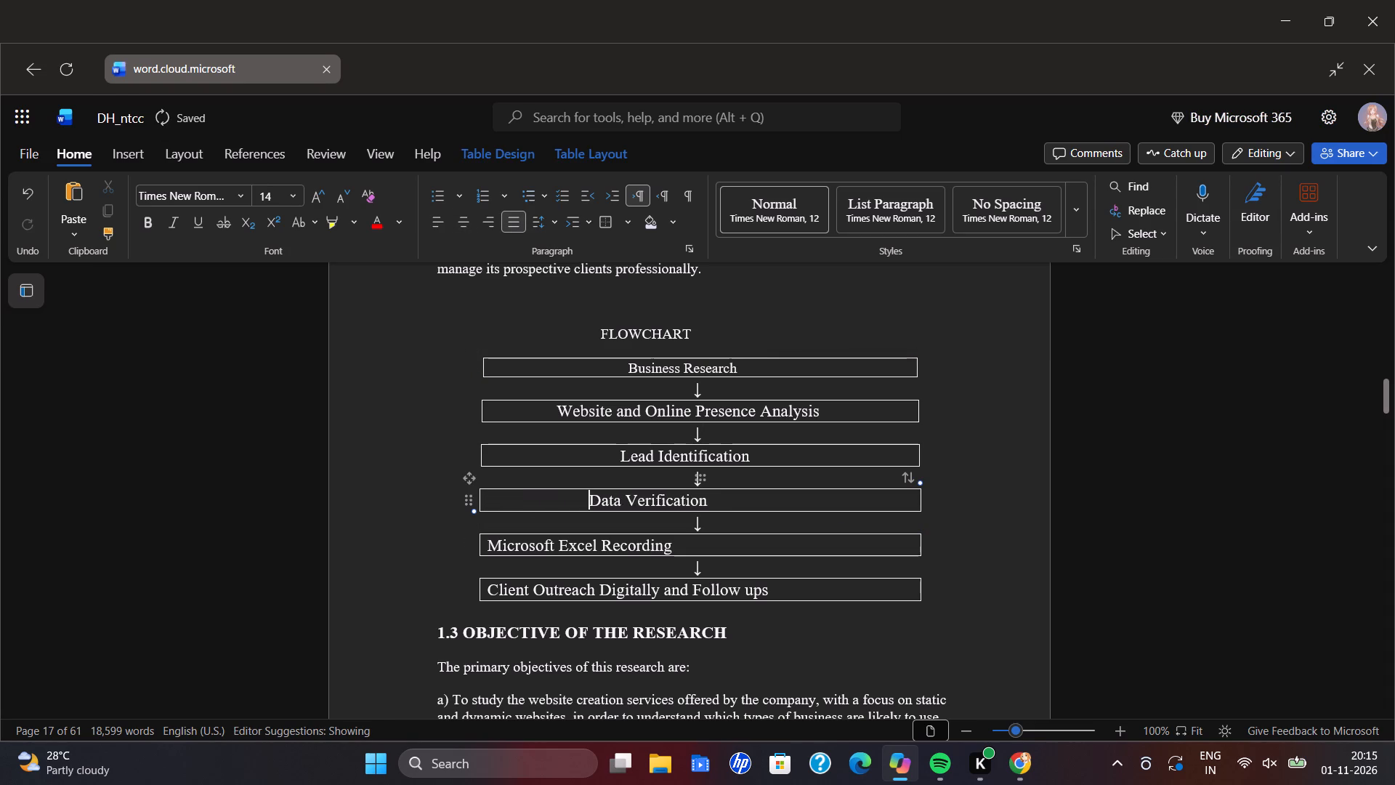
key(space)
key(space)
key(space)
key(space)
Add two more leading spaces before "Lead Identification" to bring it closer to the box's middle.
click(613, 451)
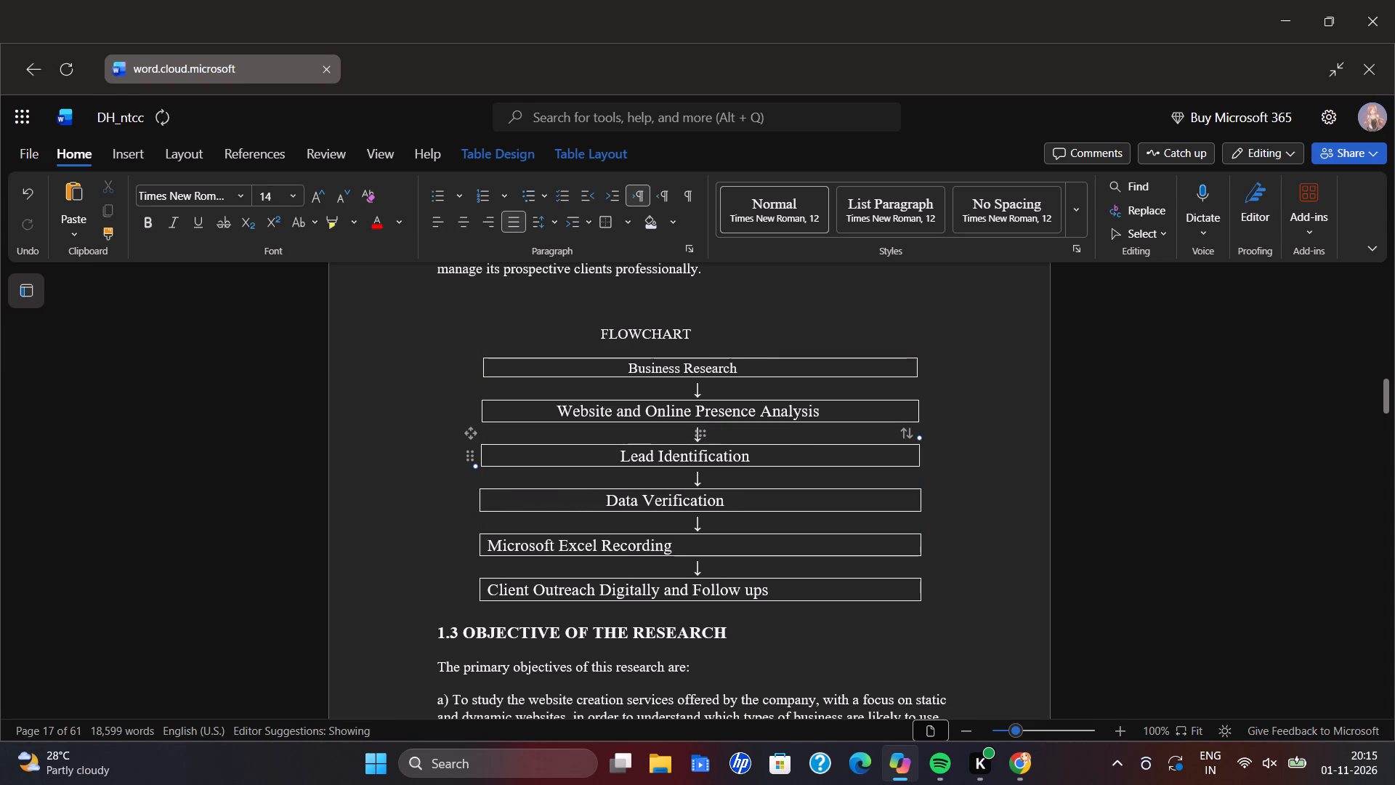
key(space)
key(space)
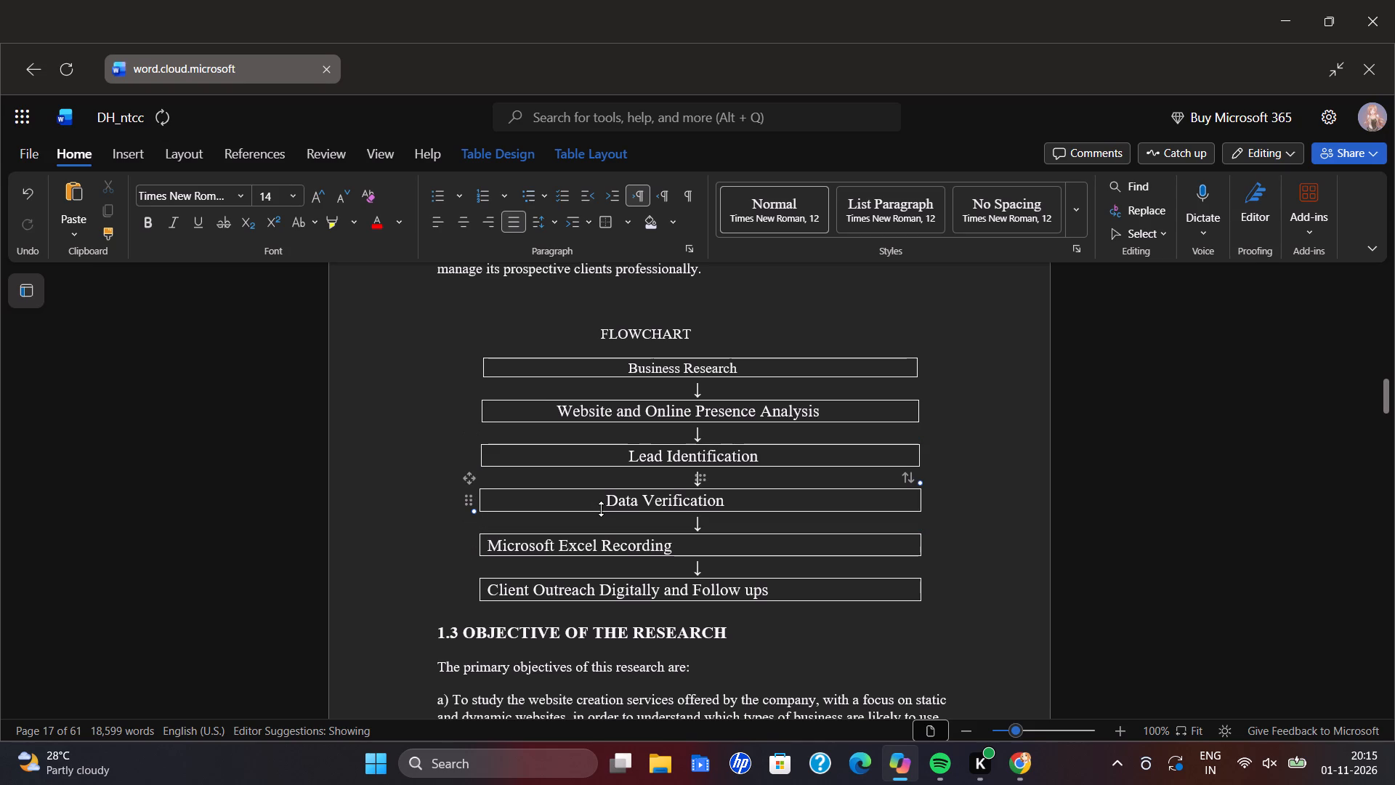
Add seven more leading spaces before "Data Verification" so it lines up under "Lead Identification".
click(601, 509)
key(space)
key(space)
key(space)
key(space)
key(space)
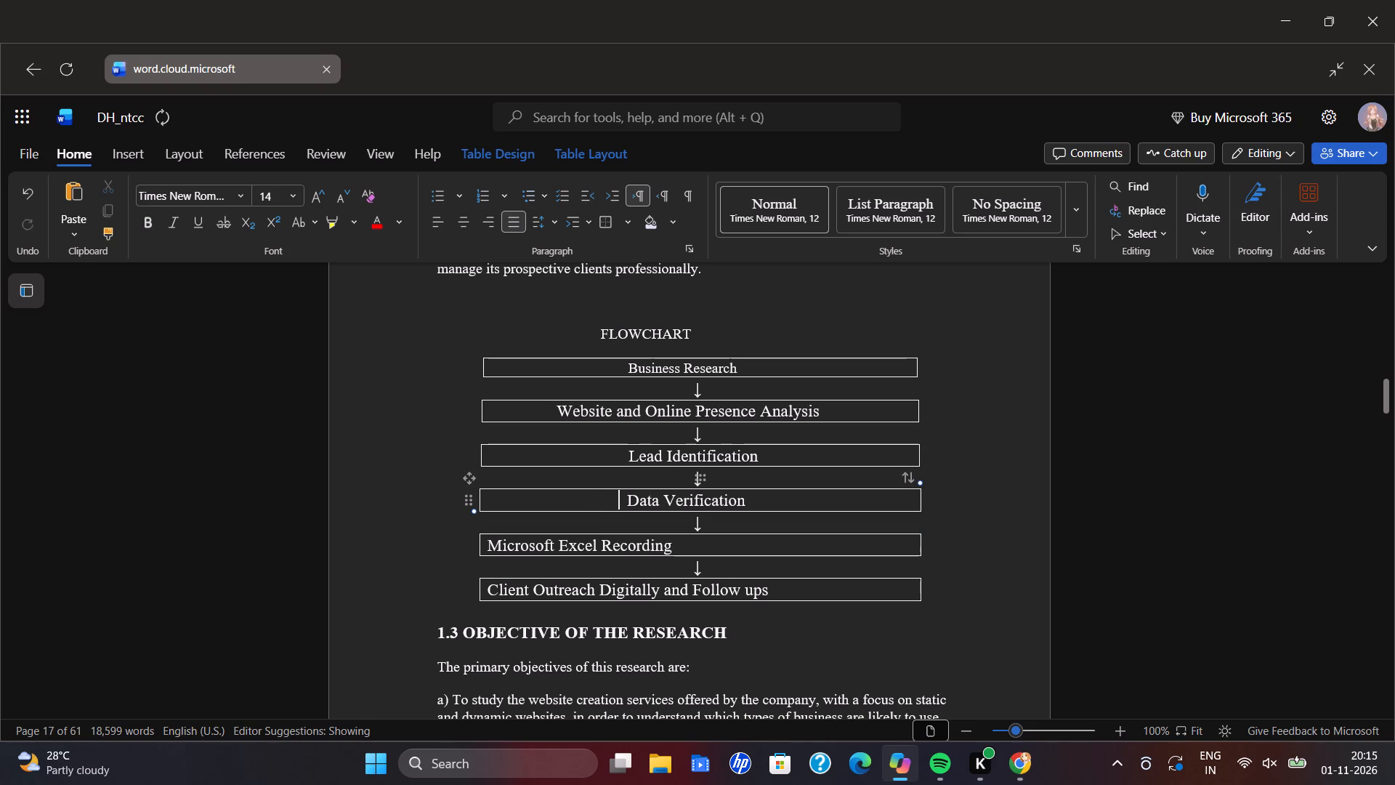
key(space)
key(space)
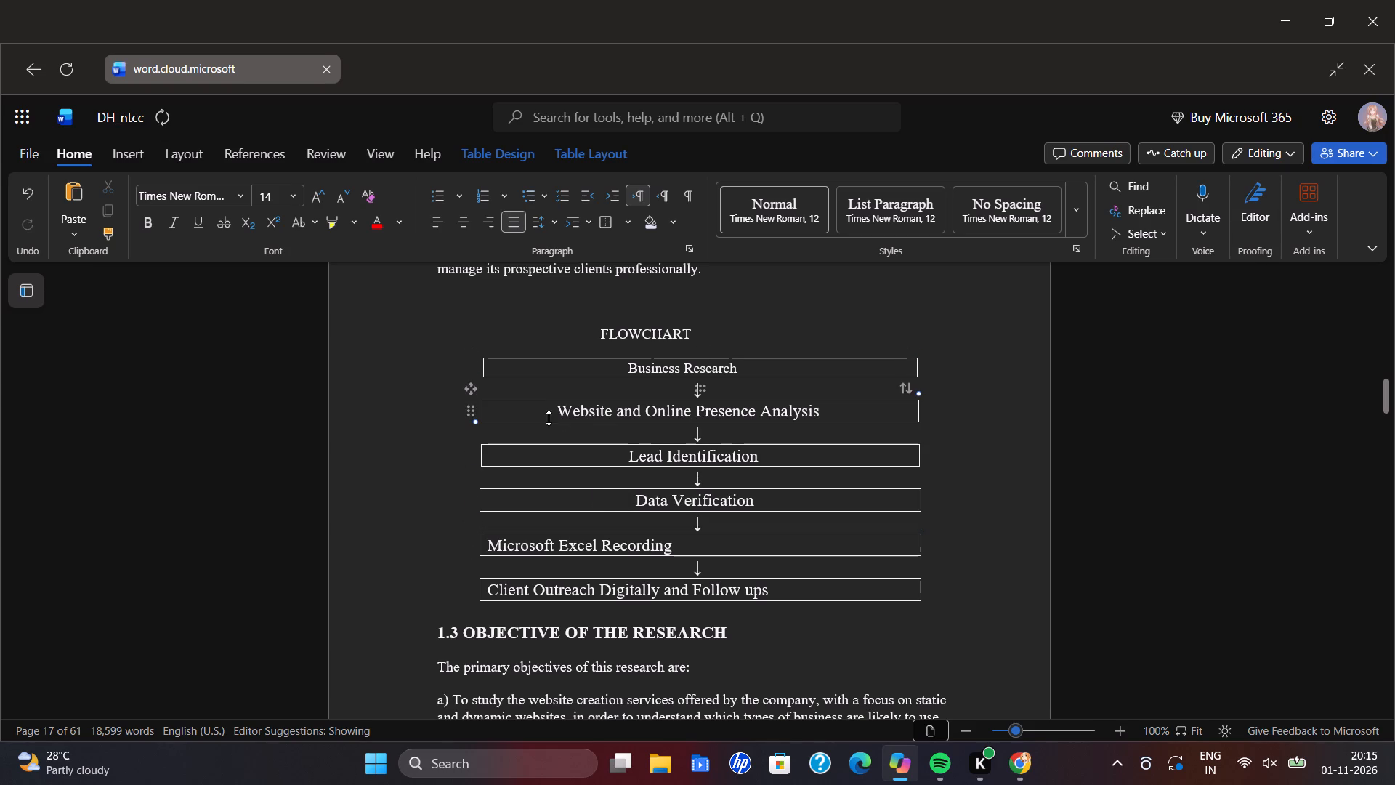
Shift "Website and Online Presence Analysis" one more space towards the middle of its box.
click(549, 417)
key(space)
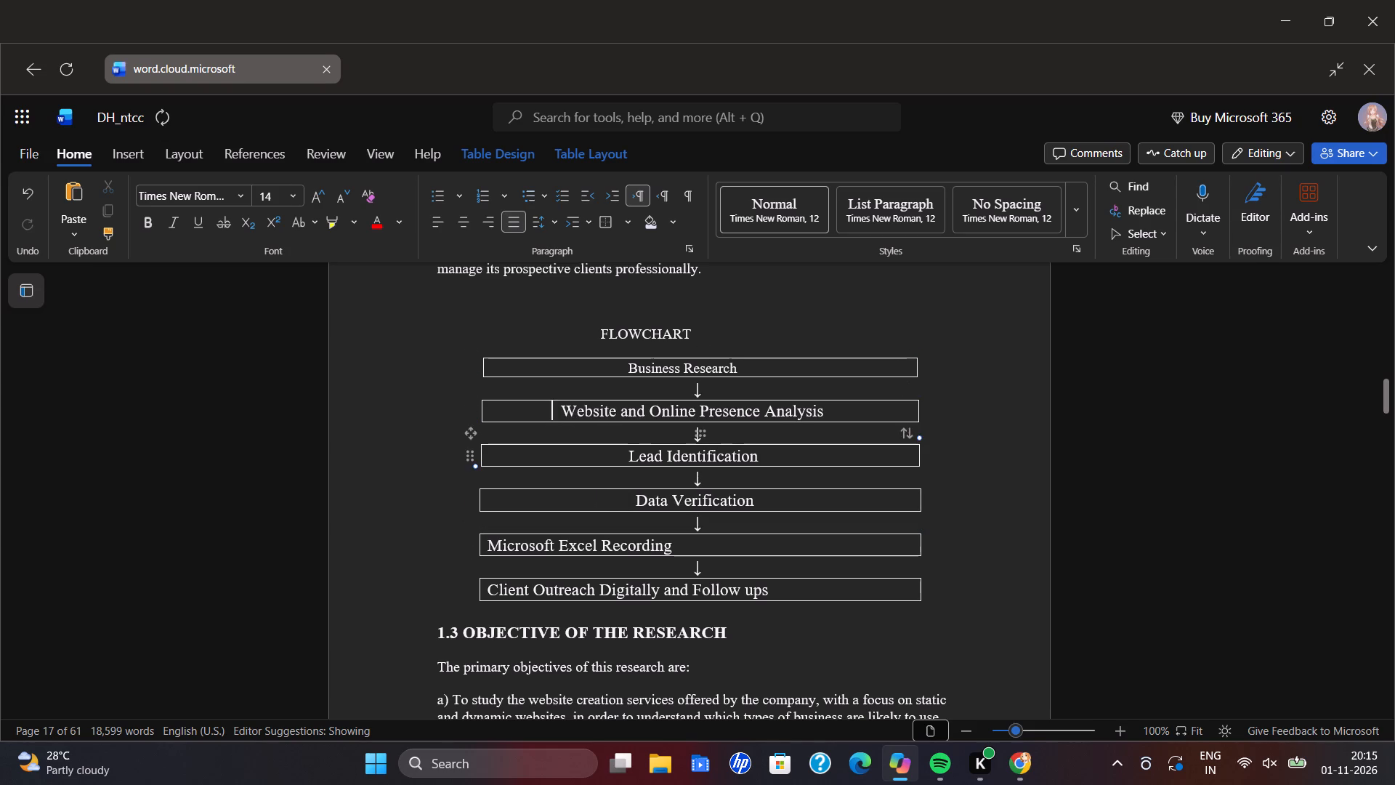
Indent "Microsoft Excel Recording" with leading spaces so the text sits near the middle of its box.
click(491, 539)
key(space)
key(space)
key(space)
key(space)
key(space)
key(space)
key(space)
key(space)
key(space)
key(space)
key(space)
key(space)
key(space)
key(space)
key(space)
key(space)
key(space)
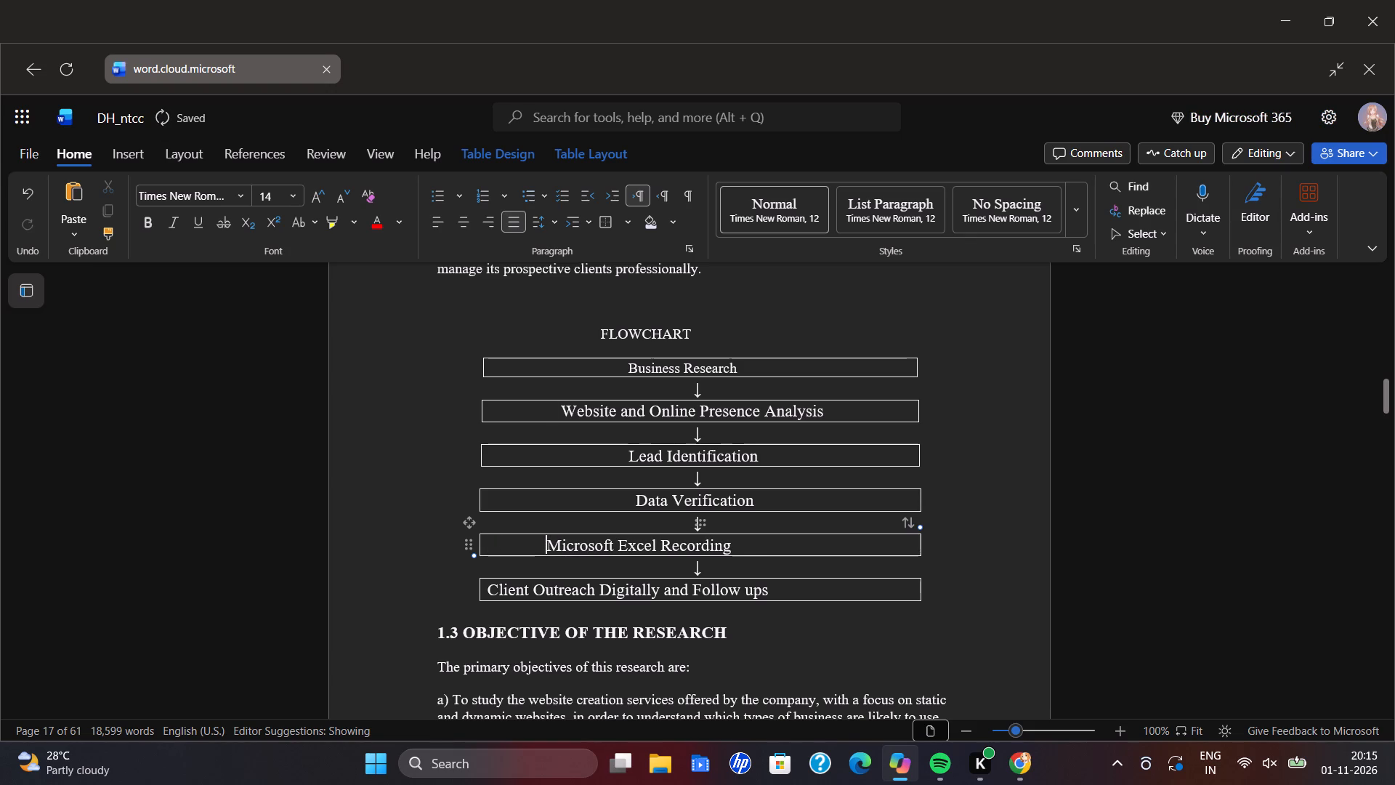
key(space)
key(space)
key(space)
key(space)
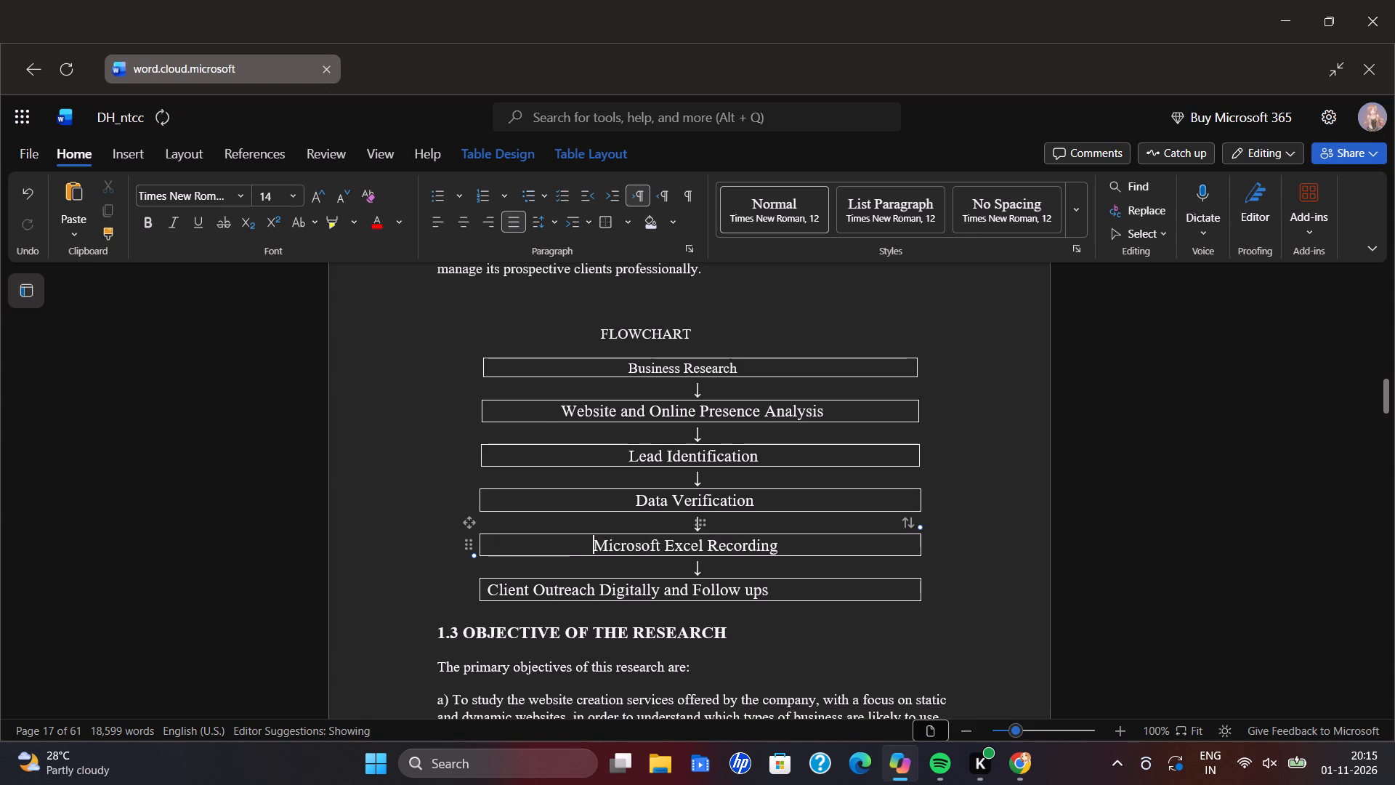
key(space)
key(space)
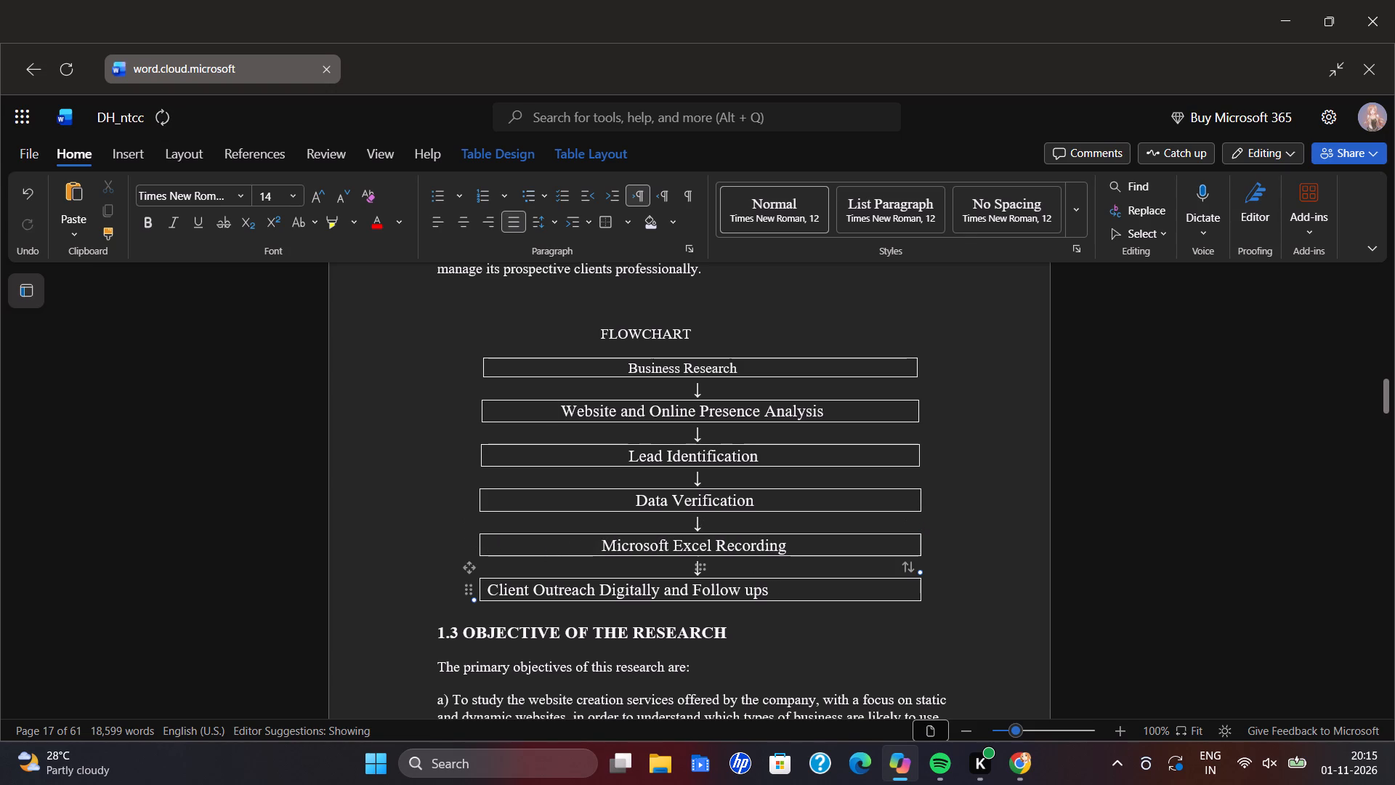
key(space)
Indent "Client Outreach Digitally and Follow ups" with leading spaces, trimming the excess so the text sits near the middle of its box.
click(491, 594)
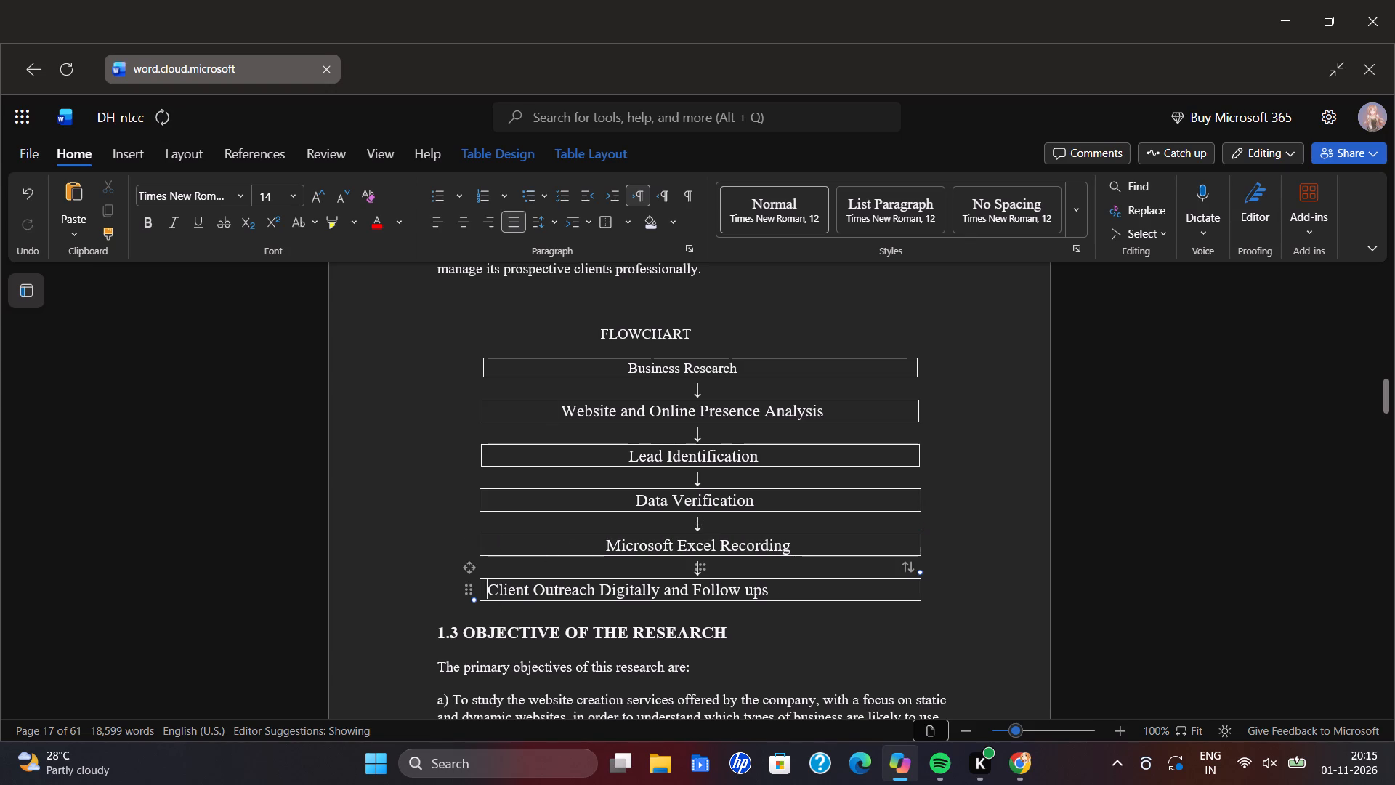
key(space)
key(space)
key(space)
key(space)
key(space)
key(space)
key(space)
key(space)
key(space)
key(space)
key(space)
key(space)
key(space)
key(space)
key(space)
key(space)
key(space)
key(space)
key(space)
key(space)
key(space)
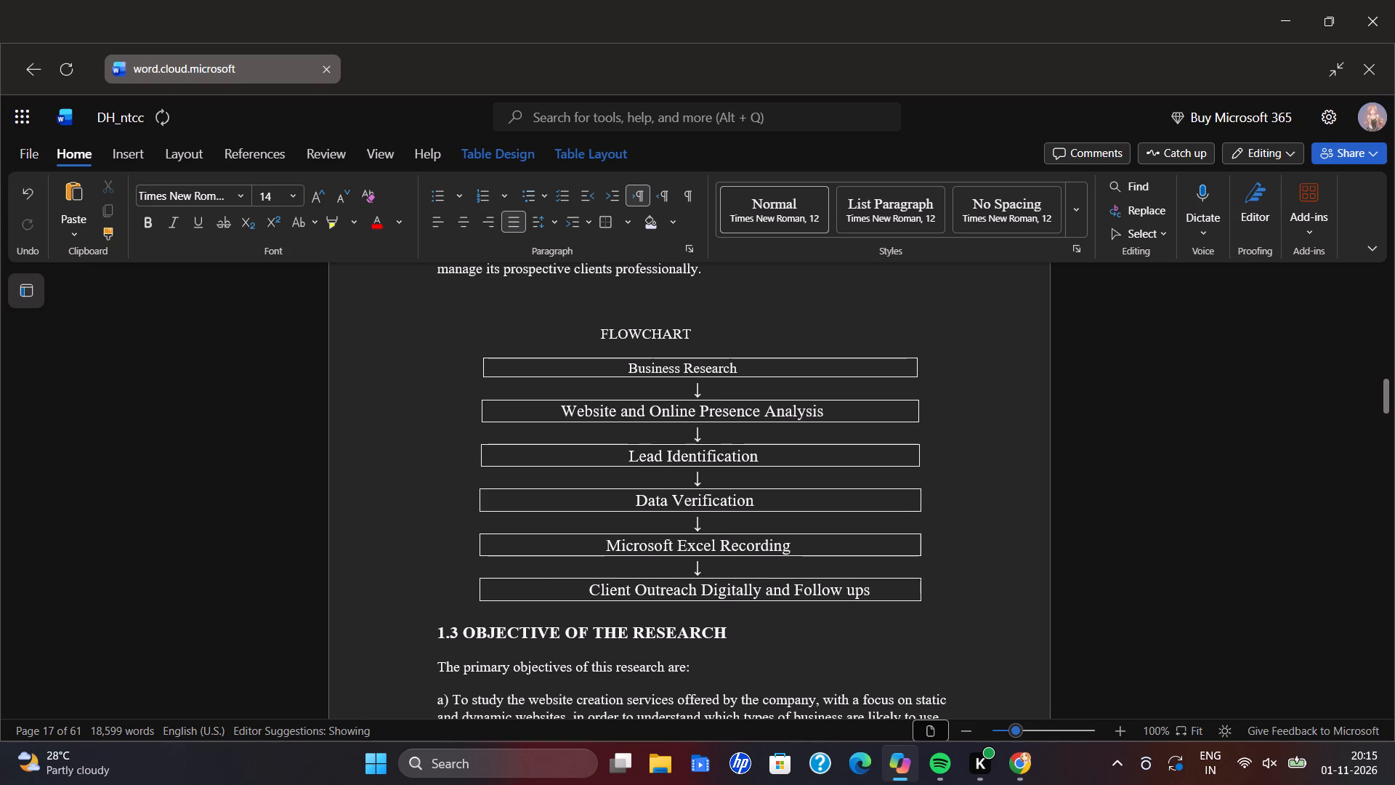
key(BackSpace)
key(BackSpace)
key(BackSpace)
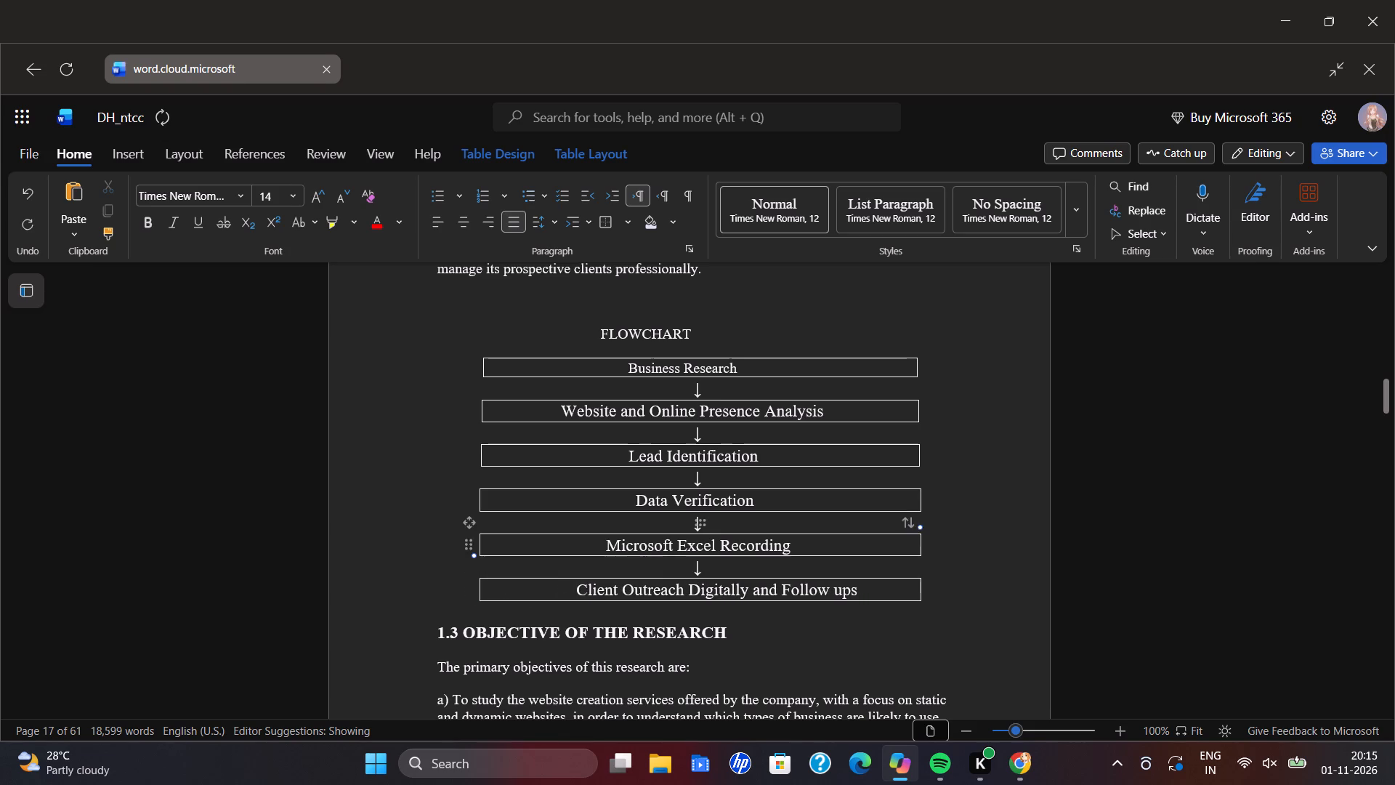
key(BackSpace)
key(BackSpace)
key(BackSpace)
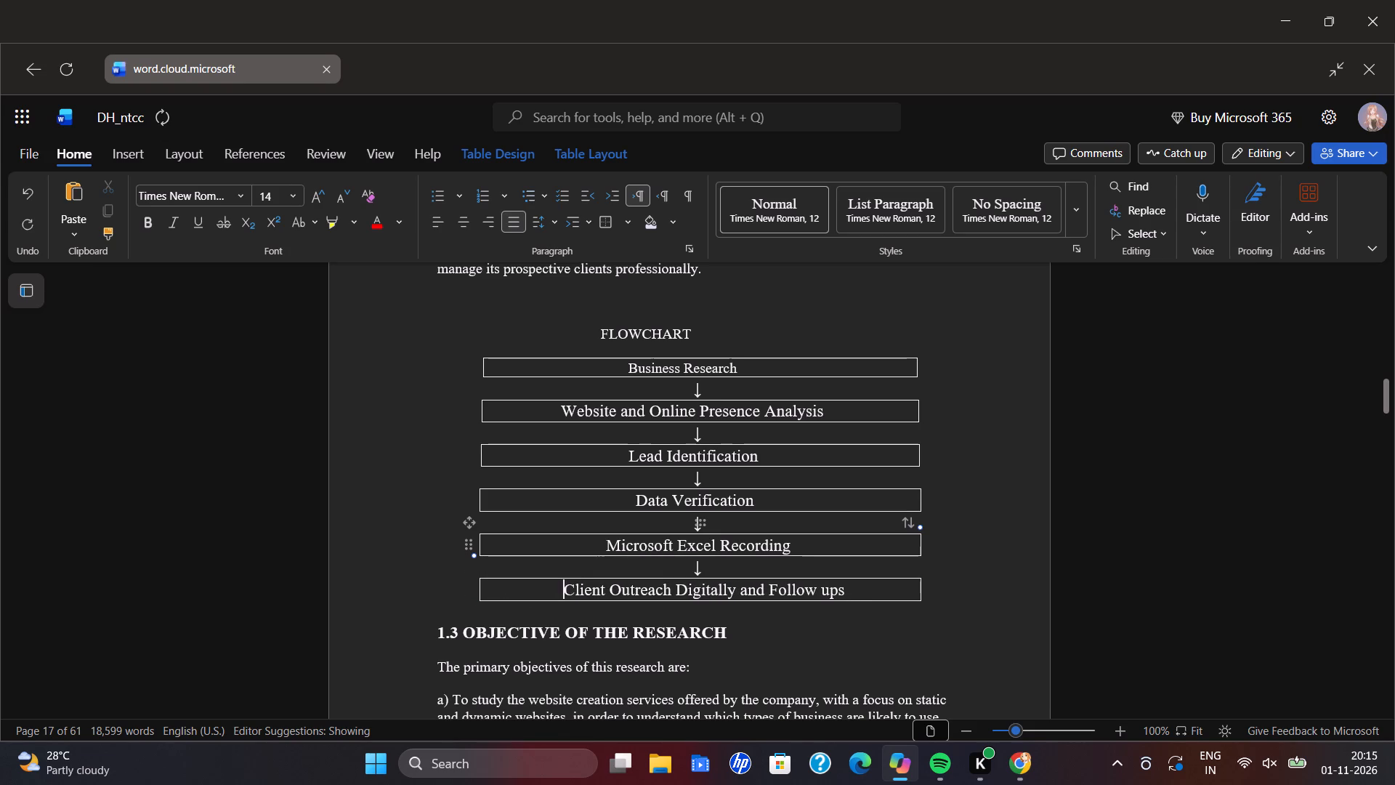
key(BackSpace)
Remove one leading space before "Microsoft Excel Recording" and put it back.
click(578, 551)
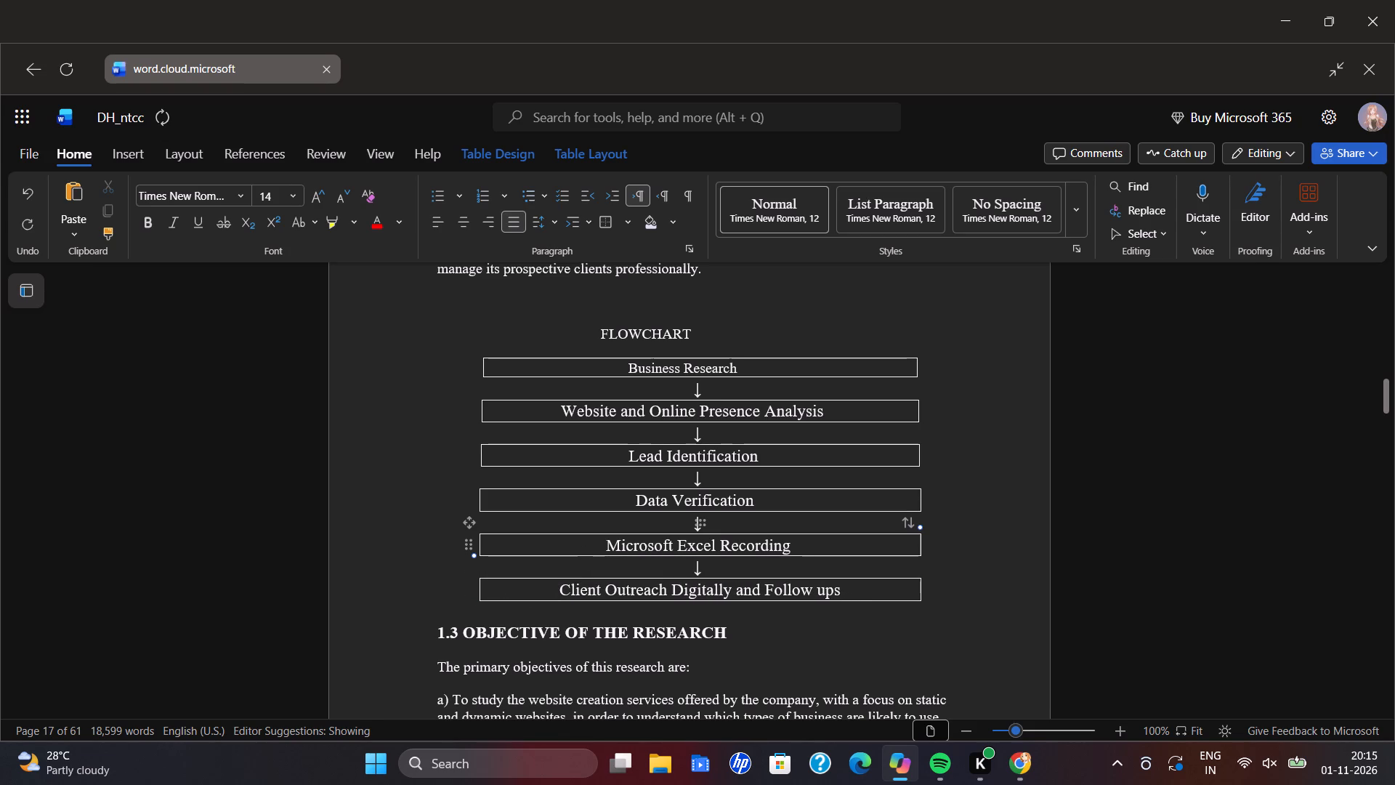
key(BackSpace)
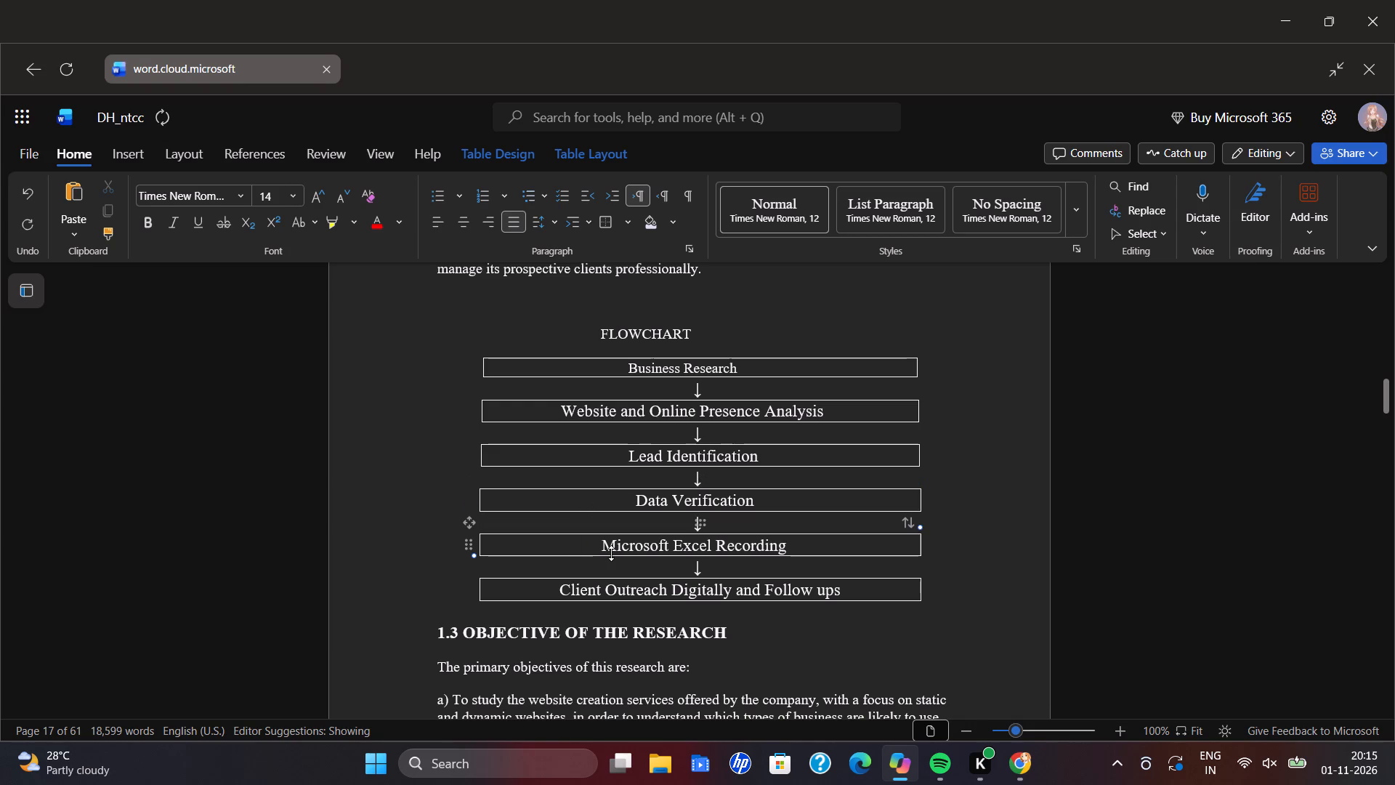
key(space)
Remove one leading space before "Data Verification" in its box.
click(614, 512)
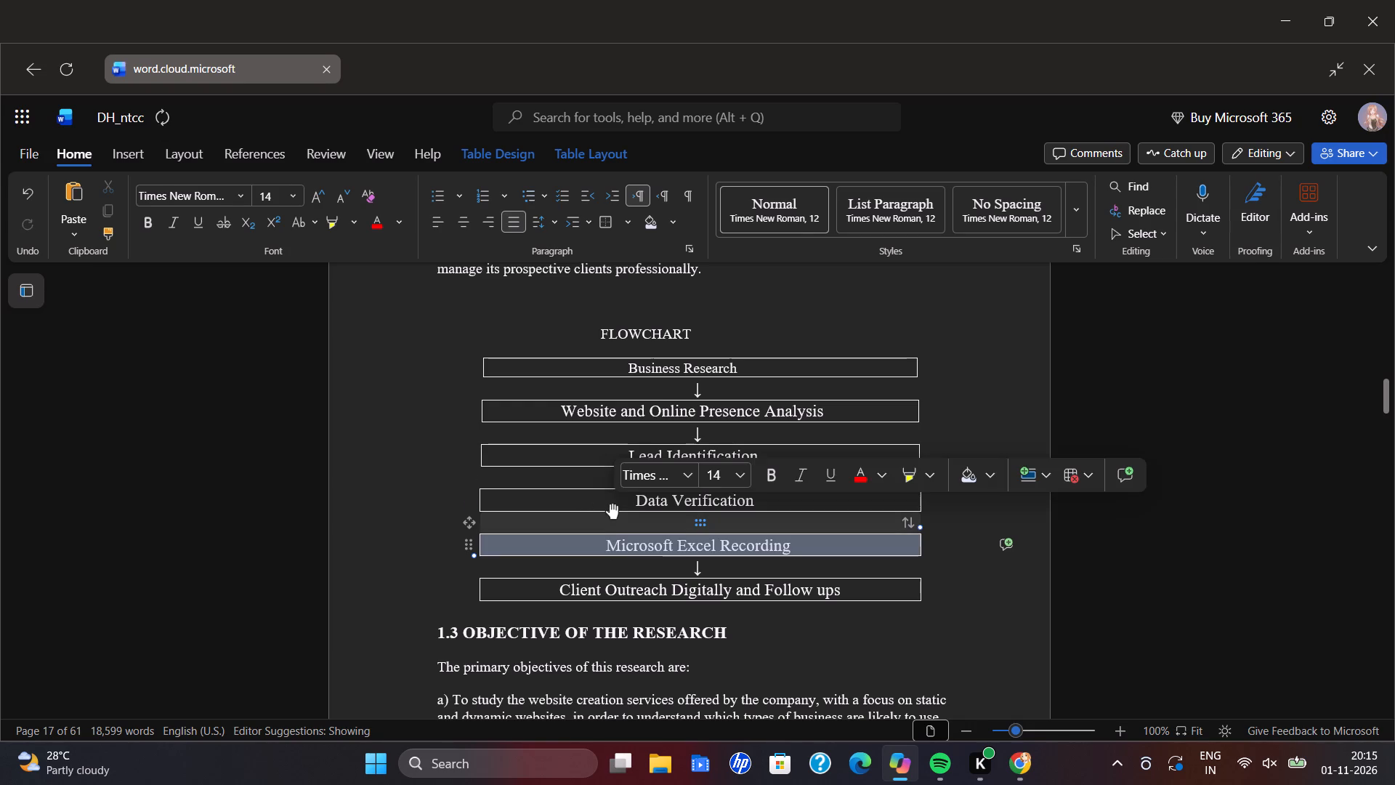
click(614, 508)
key(BackSpace)
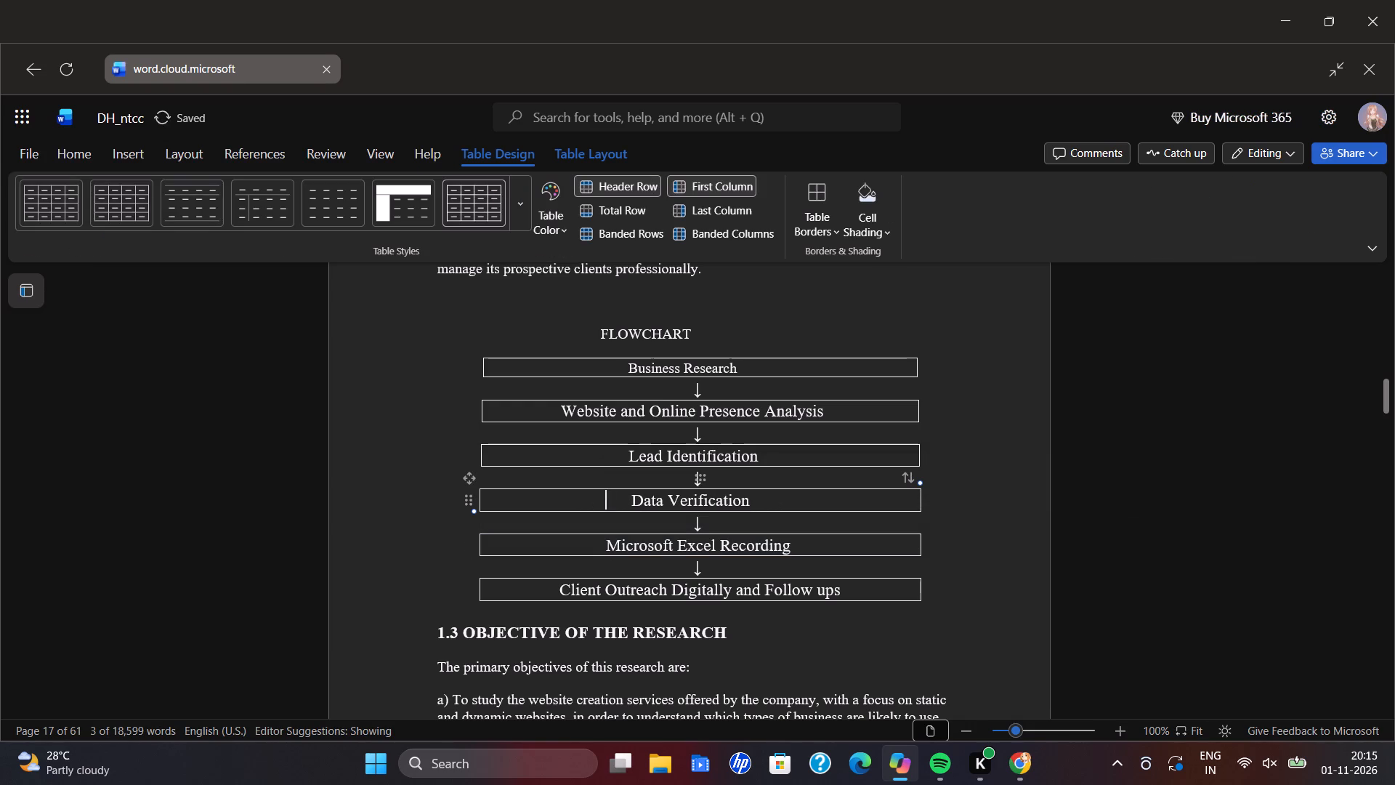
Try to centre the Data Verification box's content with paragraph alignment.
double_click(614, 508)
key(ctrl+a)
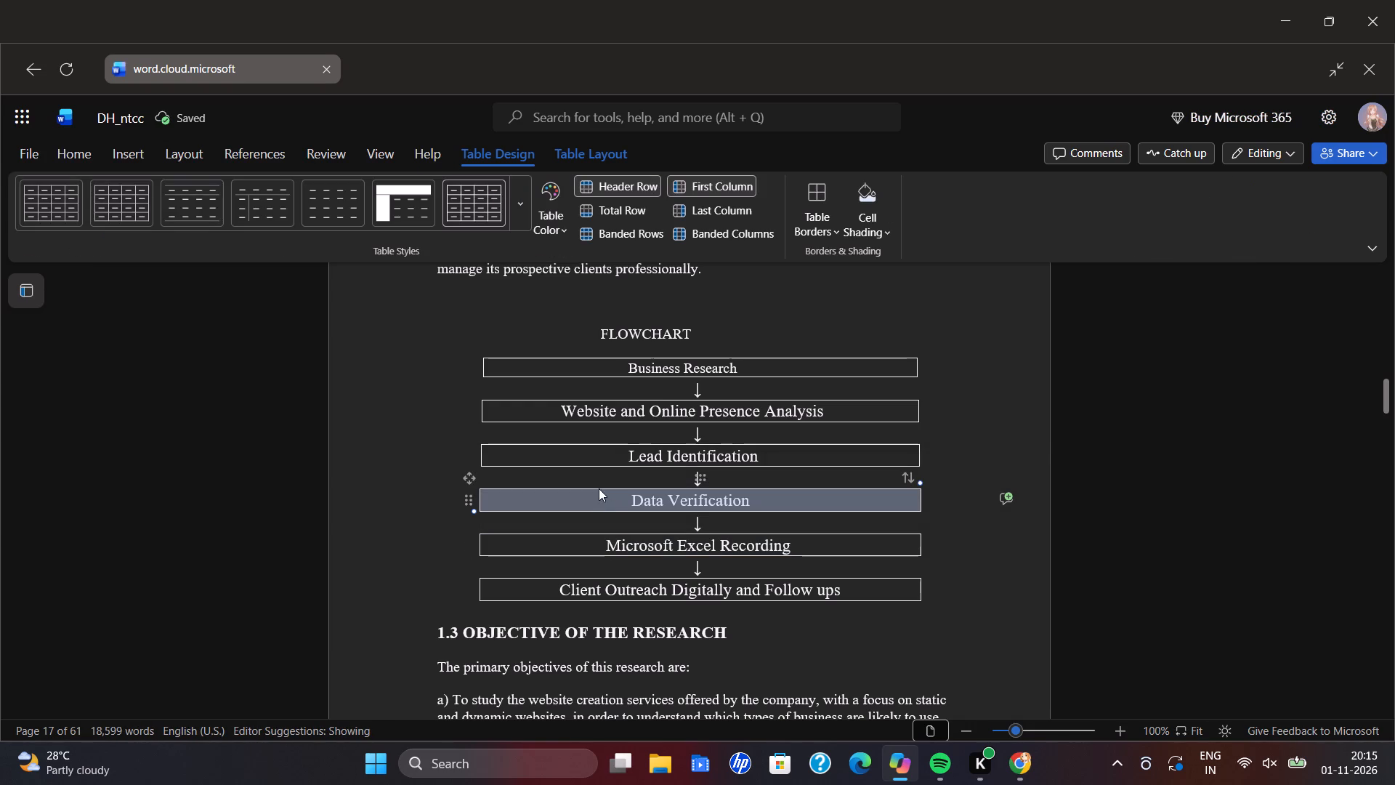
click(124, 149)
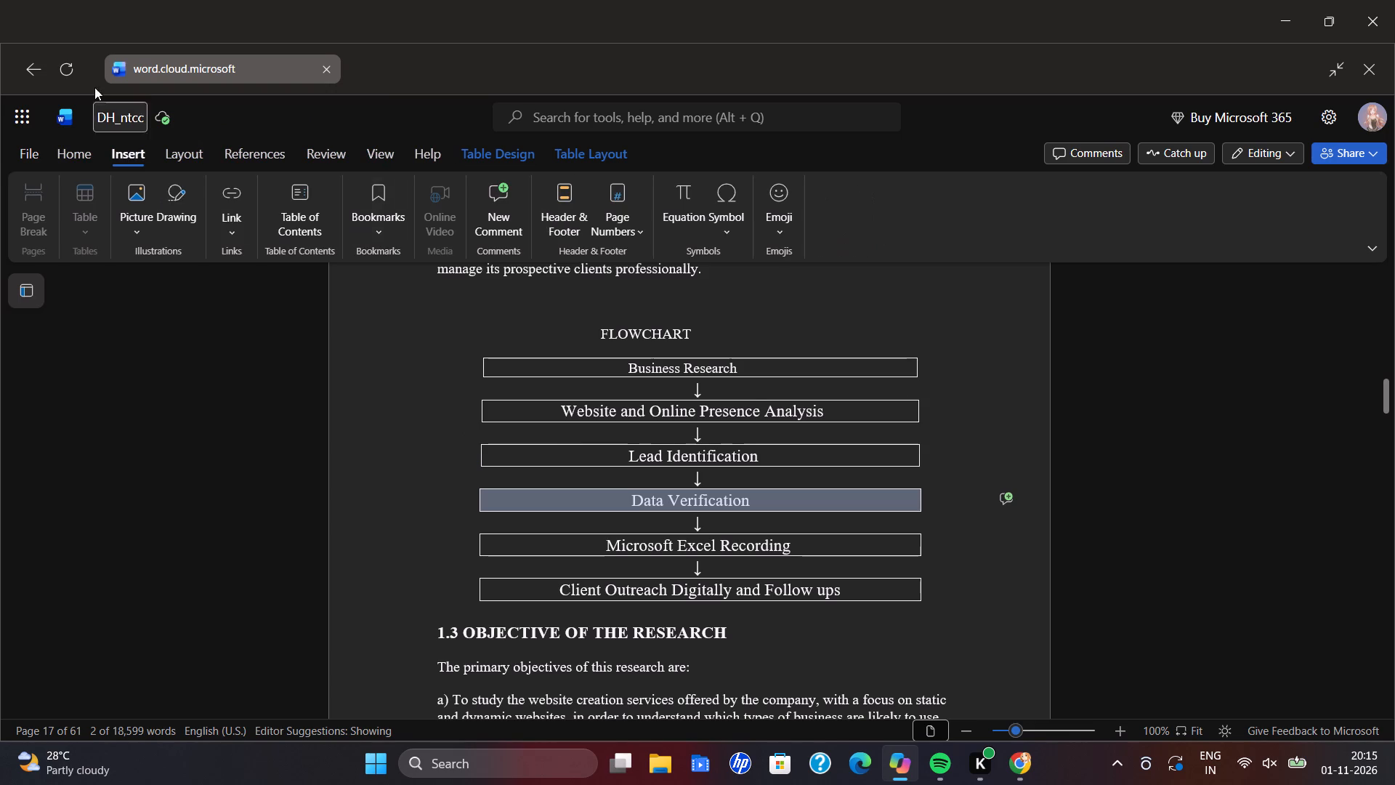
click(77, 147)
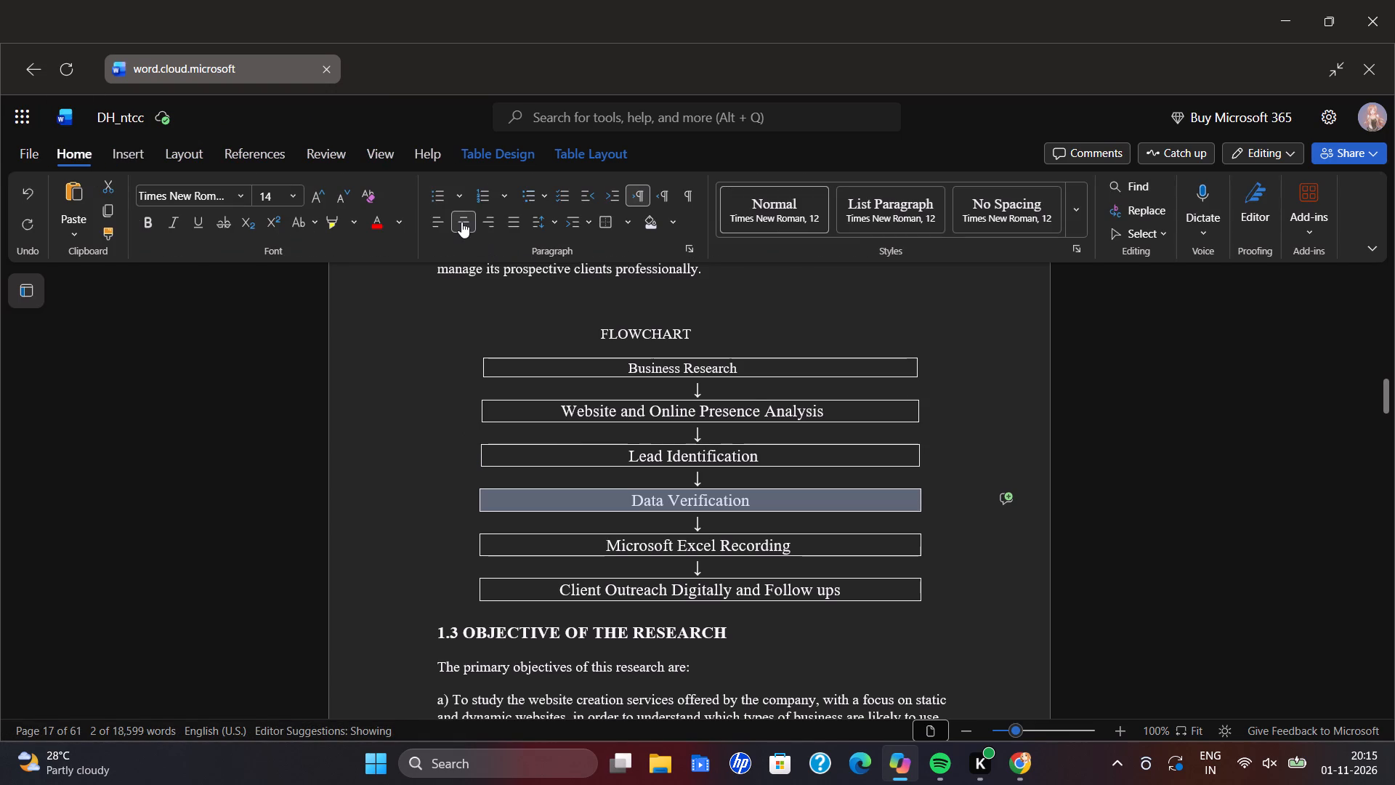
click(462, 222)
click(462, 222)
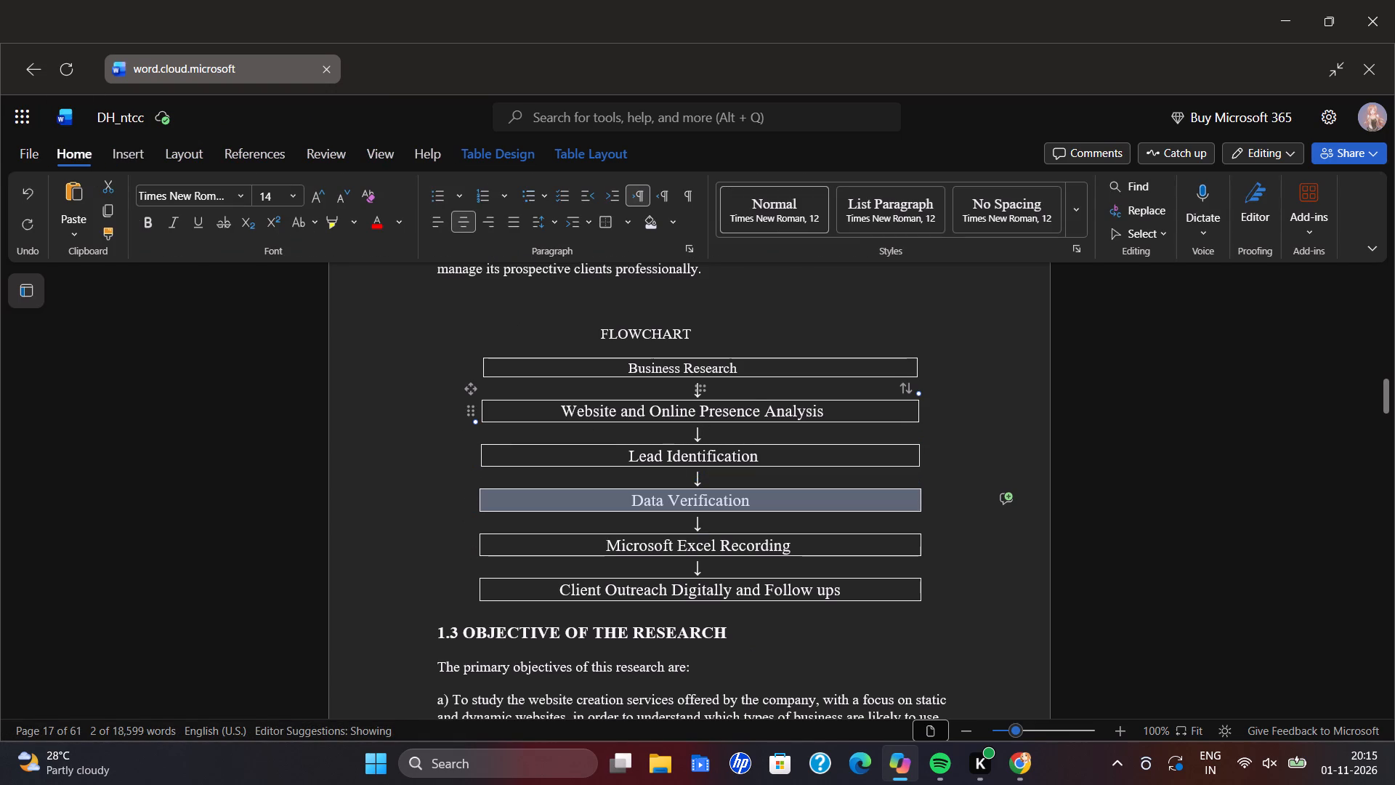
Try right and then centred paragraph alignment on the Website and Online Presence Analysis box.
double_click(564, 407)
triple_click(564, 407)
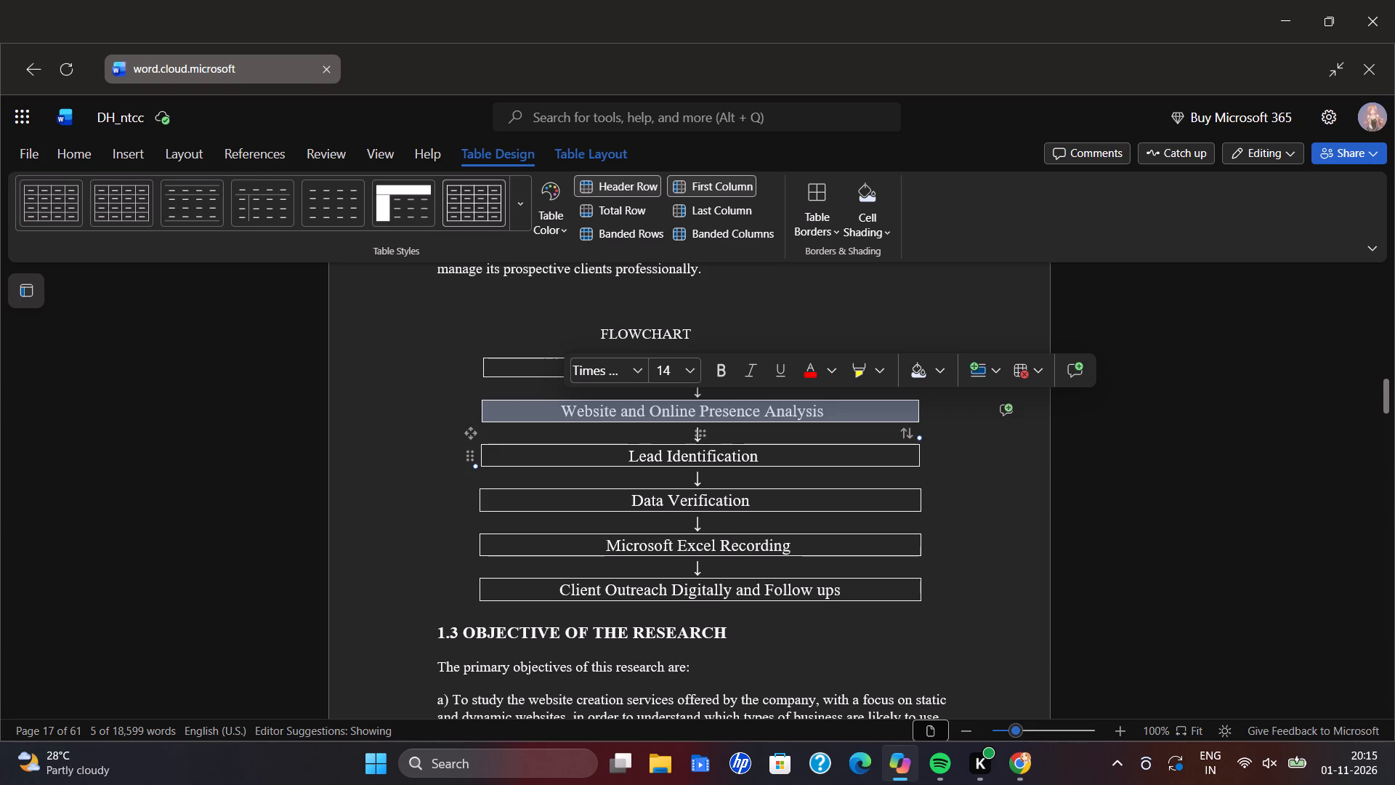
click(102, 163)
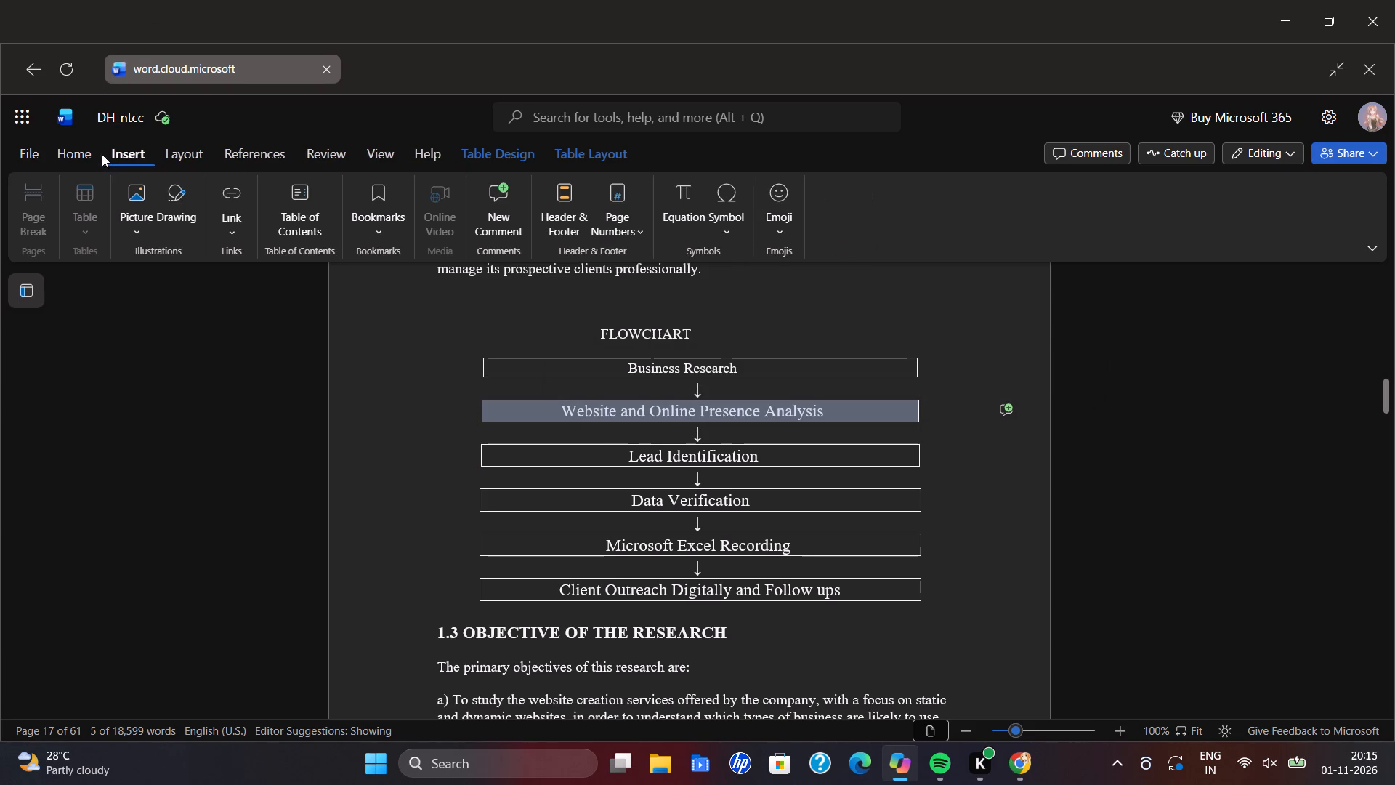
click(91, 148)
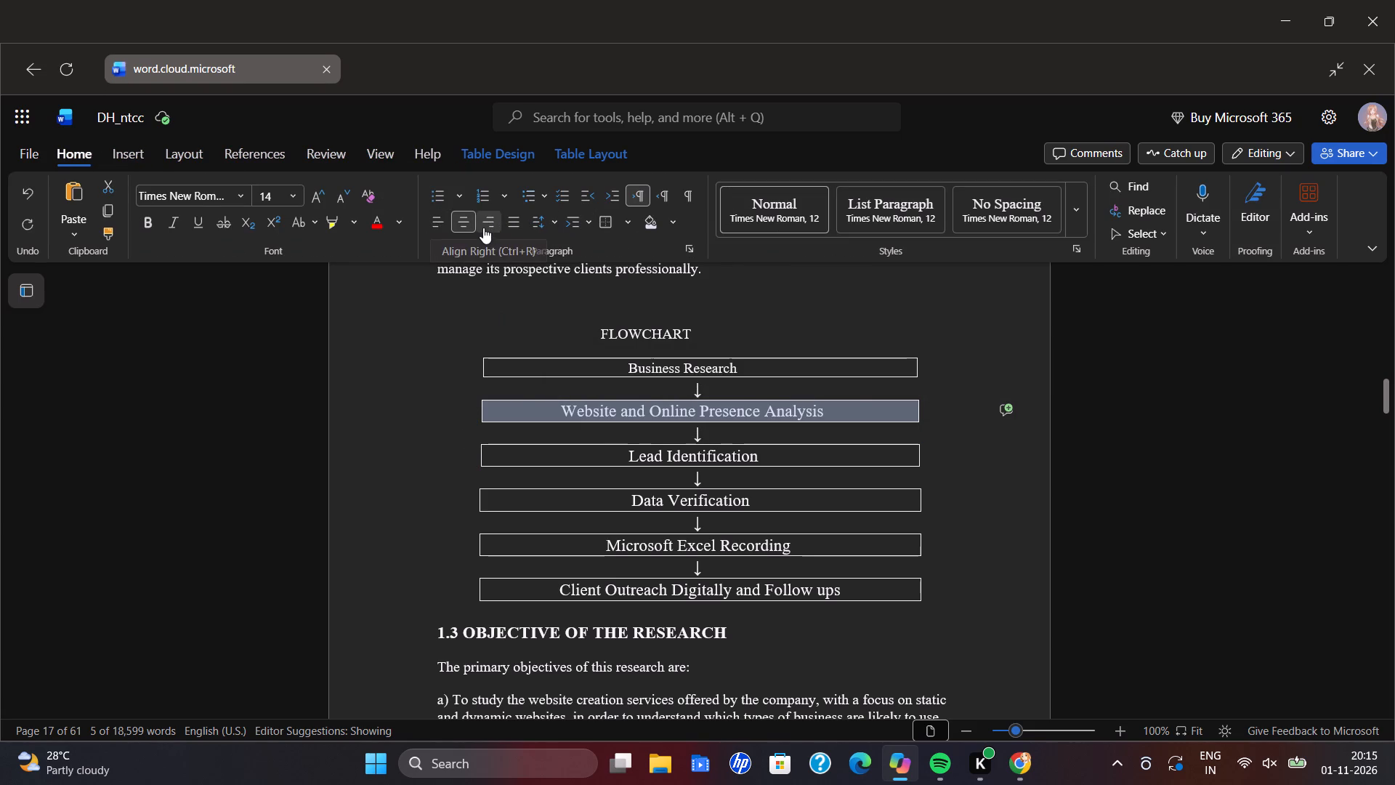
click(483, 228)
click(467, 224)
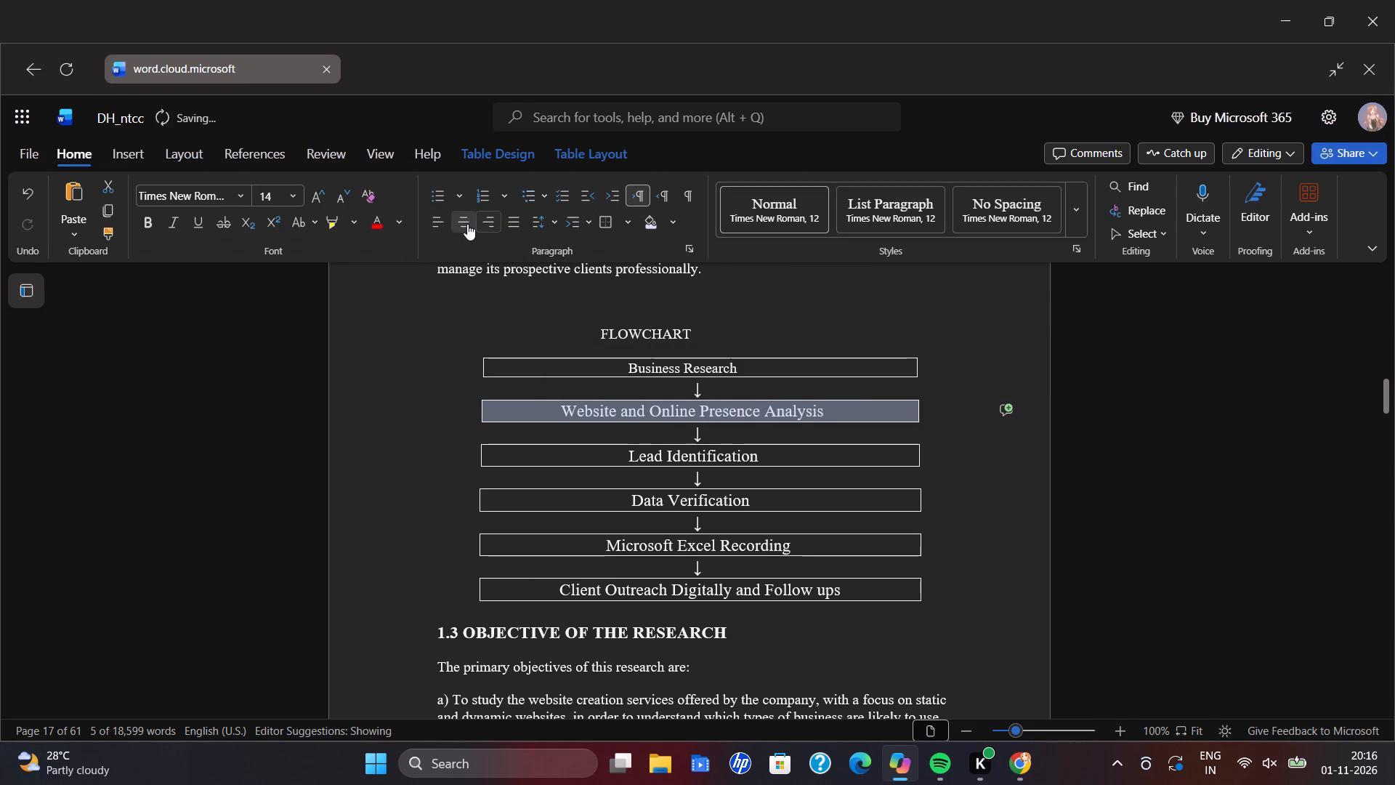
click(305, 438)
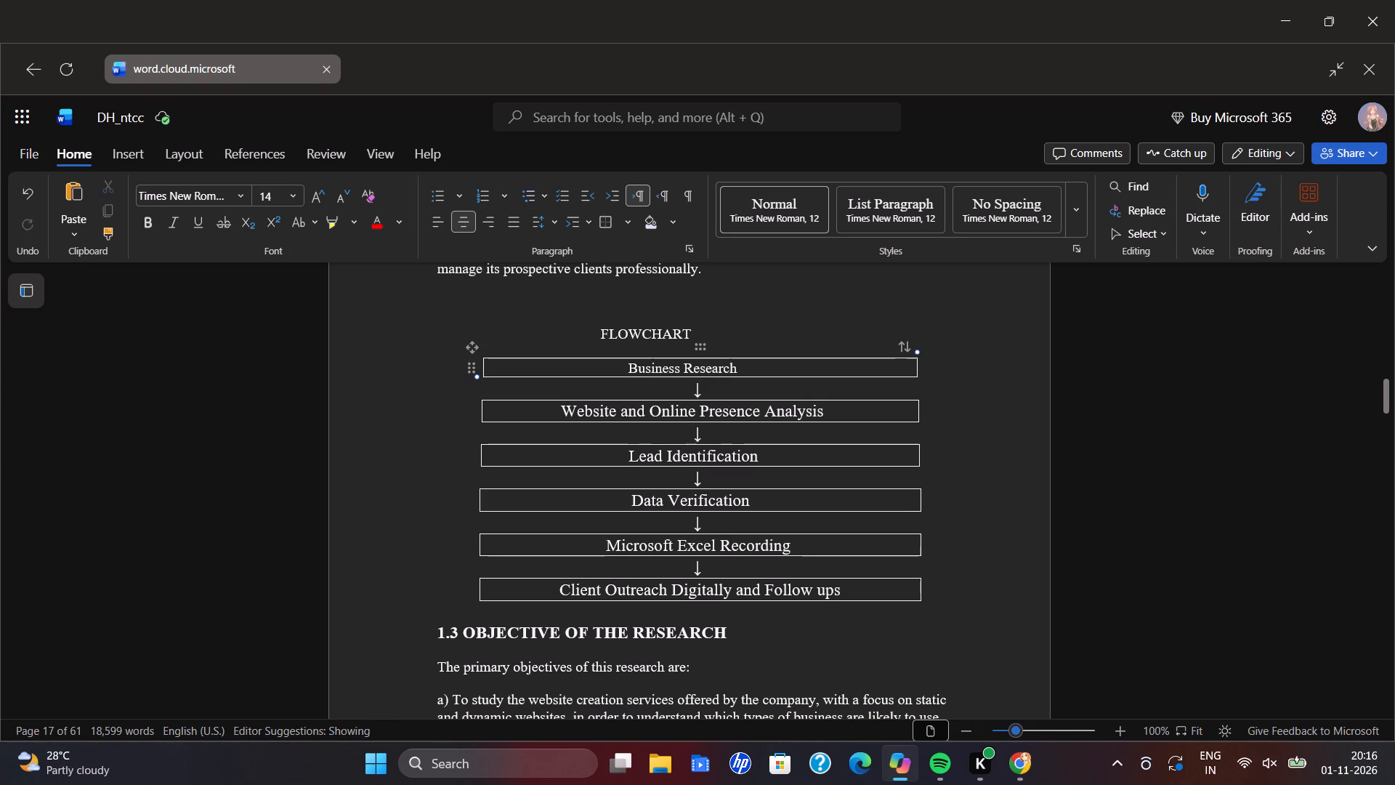
Add two more leading spaces before "Business Research" to bring it closer to the box's middle.
click(630, 366)
key(space)
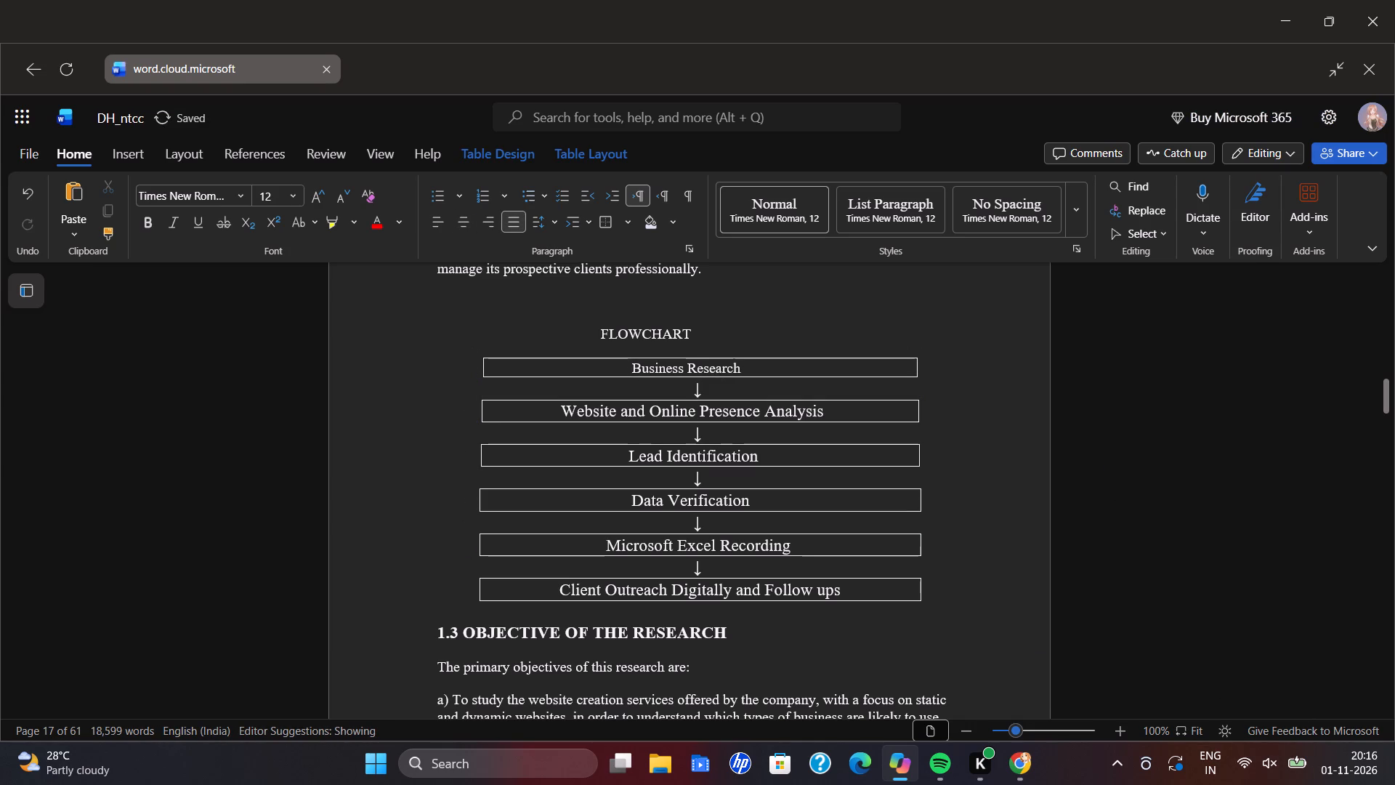
key(space)
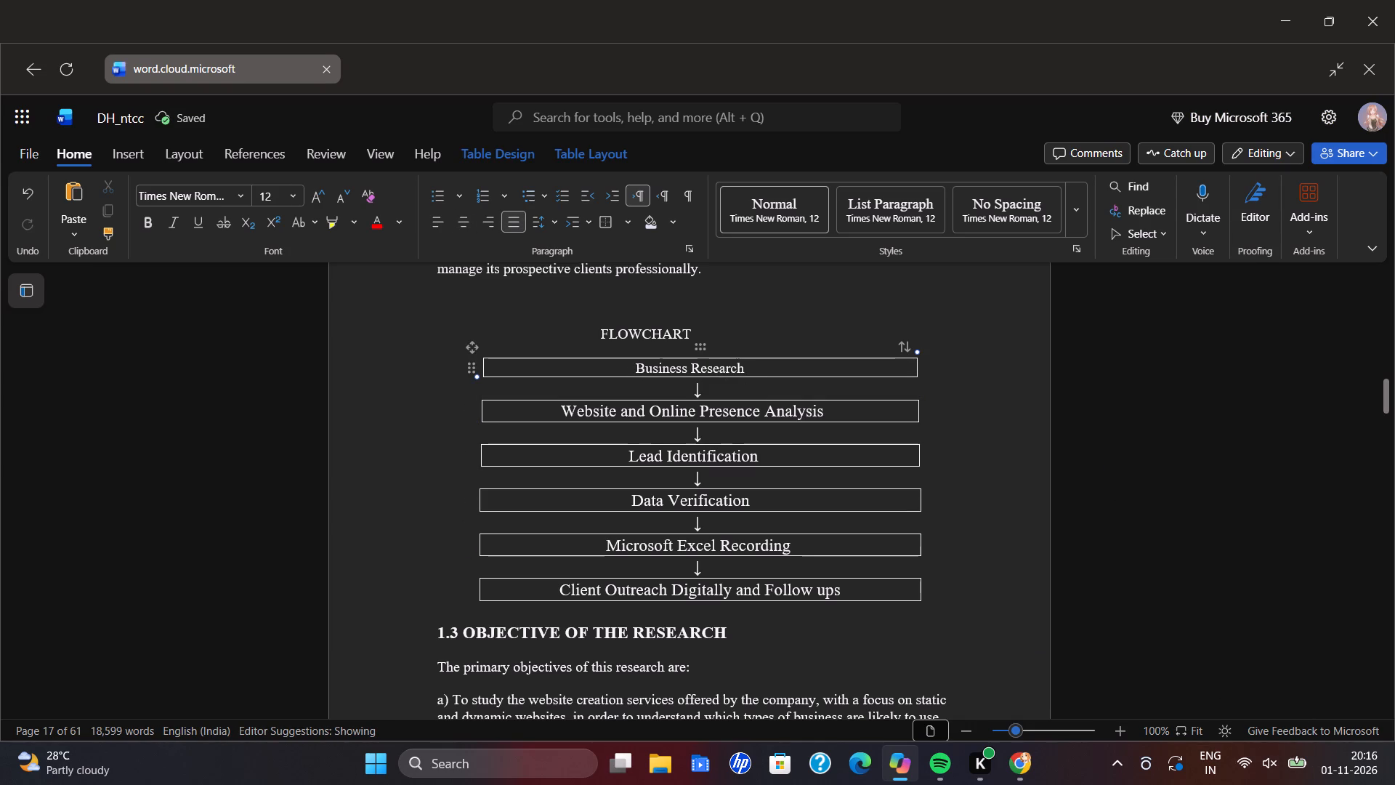
Add eleven leading spaces before the FLOWCHART title to shift it towards the middle of the boxes.
click(597, 328)
key(space)
key(space)
key(space)
key(space)
key(space)
key(space)
key(space)
key(space)
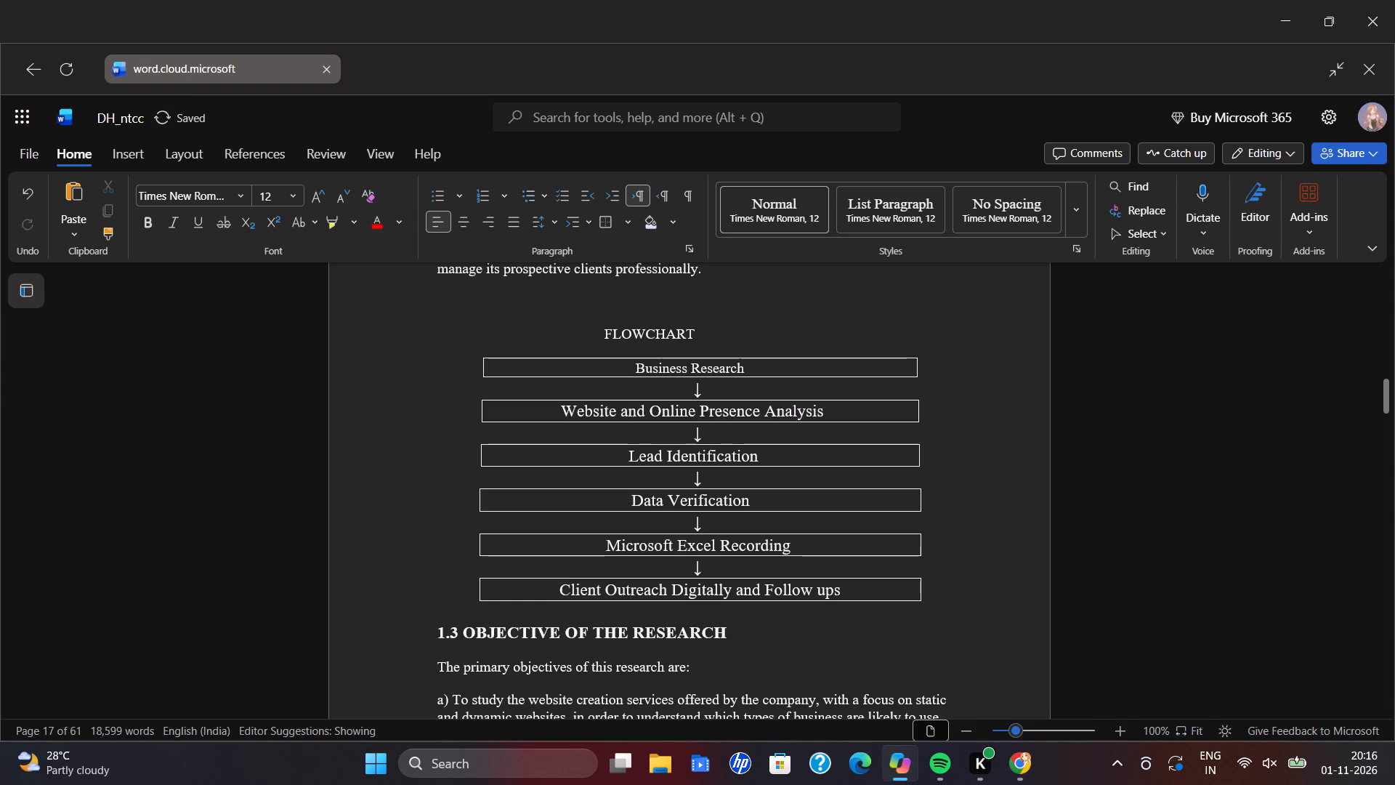
key(space)
key(space)
key(space)
Make the FLOWCHART title italic and underlined.
drag(628, 336, 765, 329)
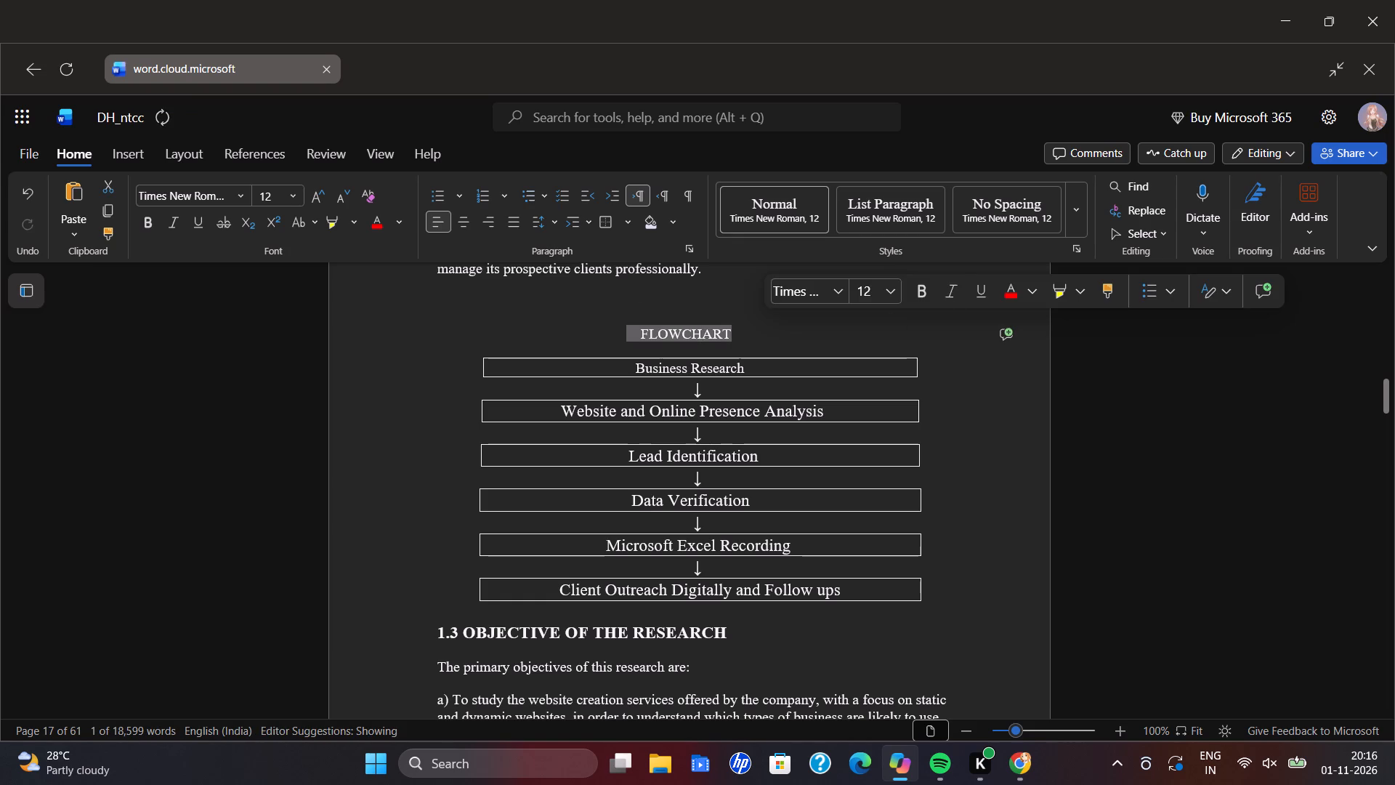
click(953, 295)
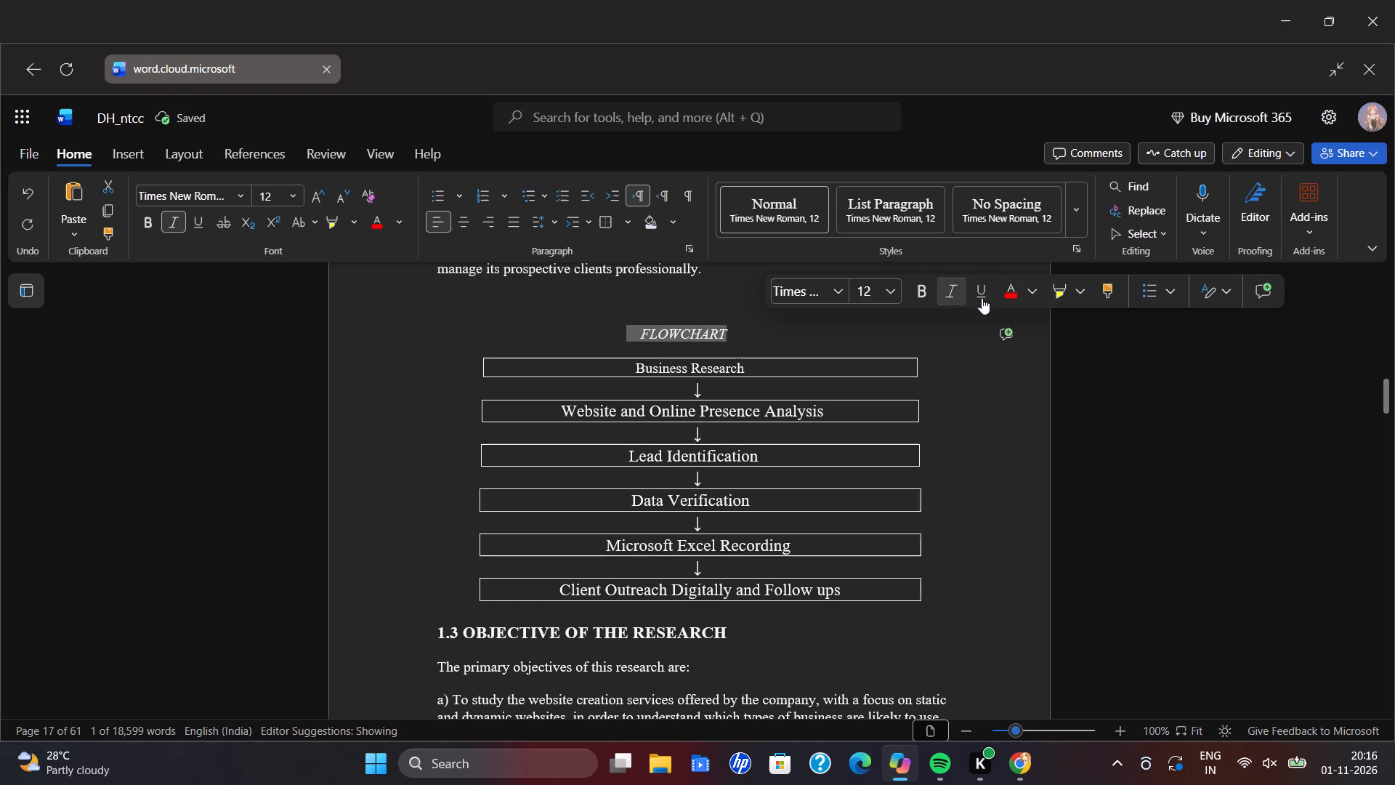
click(973, 294)
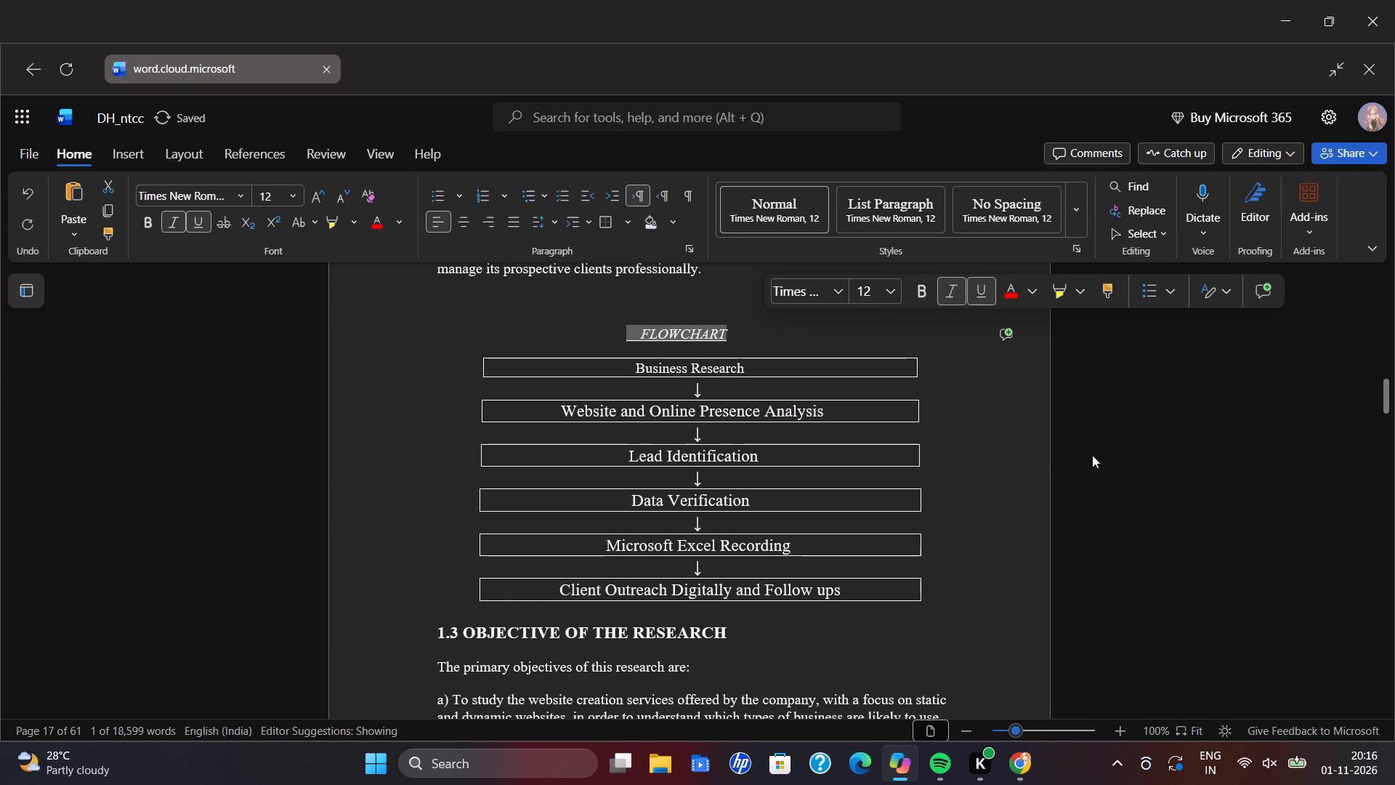
click(1094, 456)
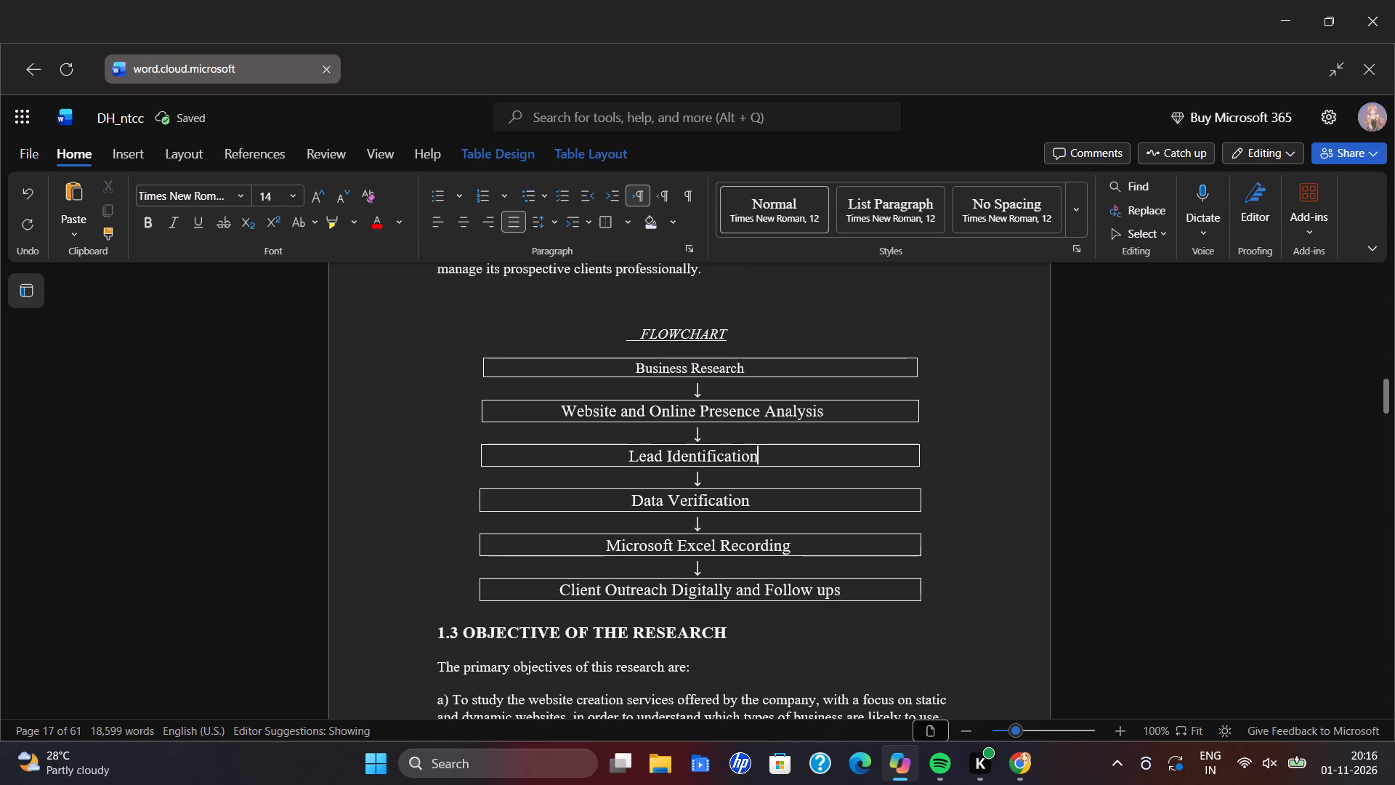
Delete three underlined spaces before FLOWCHART and add seven plain leading spaces to centre the title above the boxes.
click(643, 334)
key(BackSpace)
key(BackSpace)
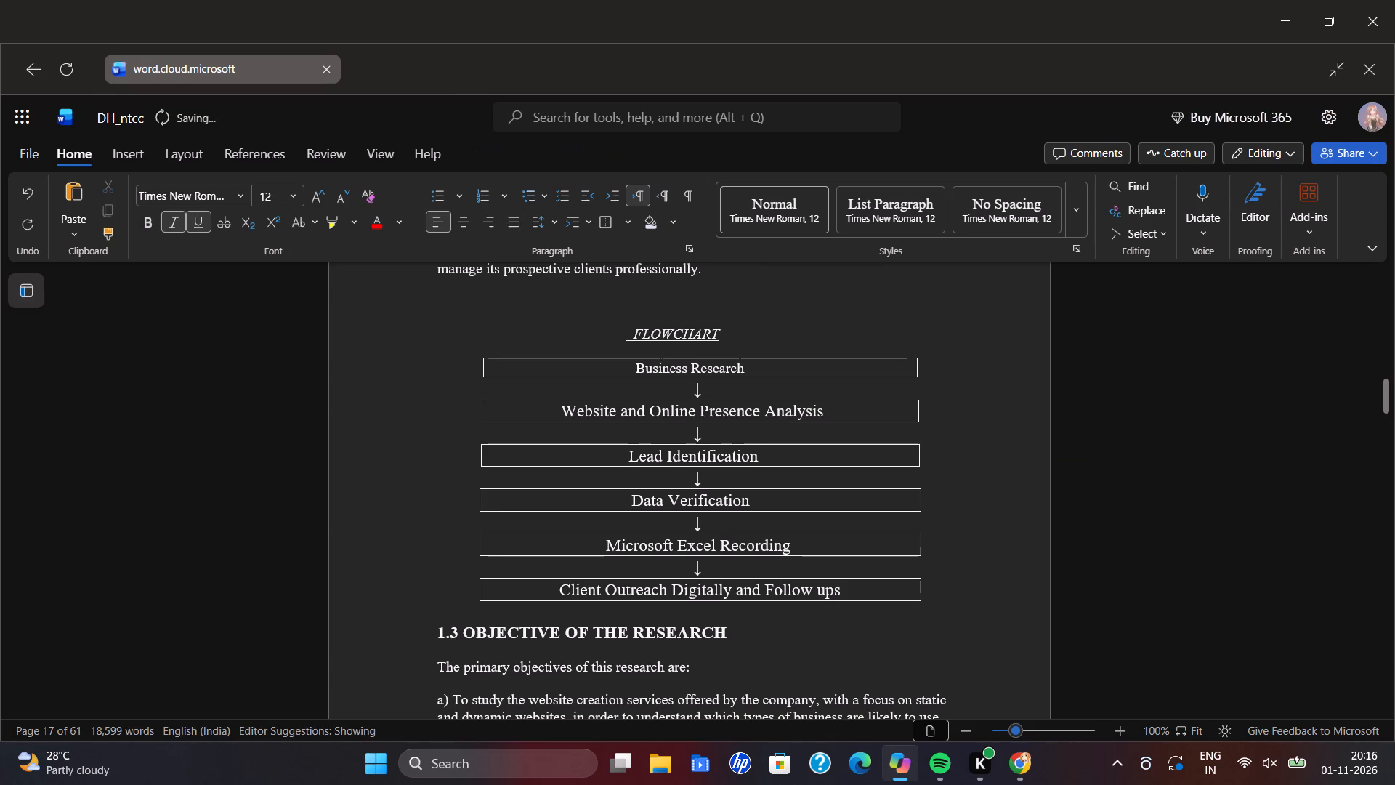
key(BackSpace)
click(591, 341)
key(space)
key(space)
key(space)
key(space)
key(space)
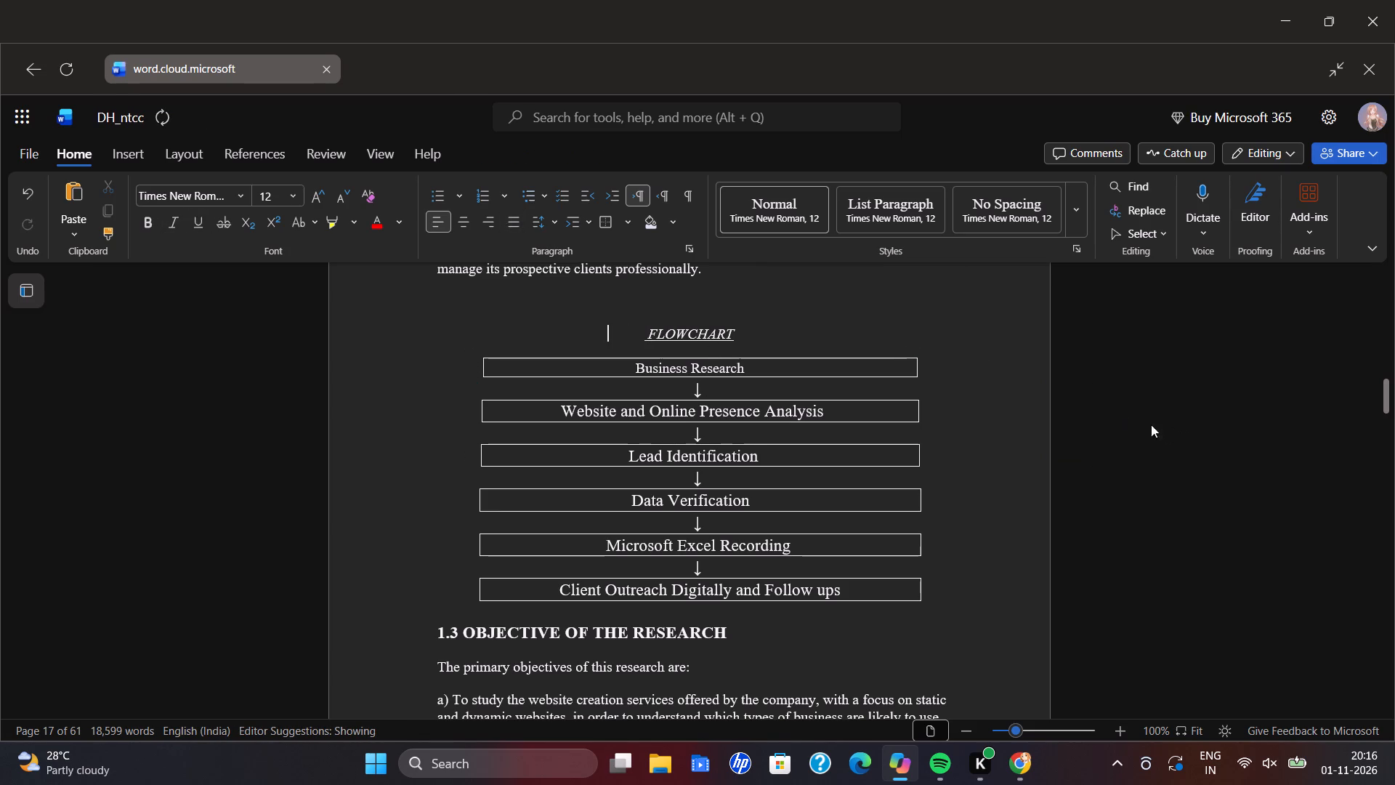
key(space)
key(space)
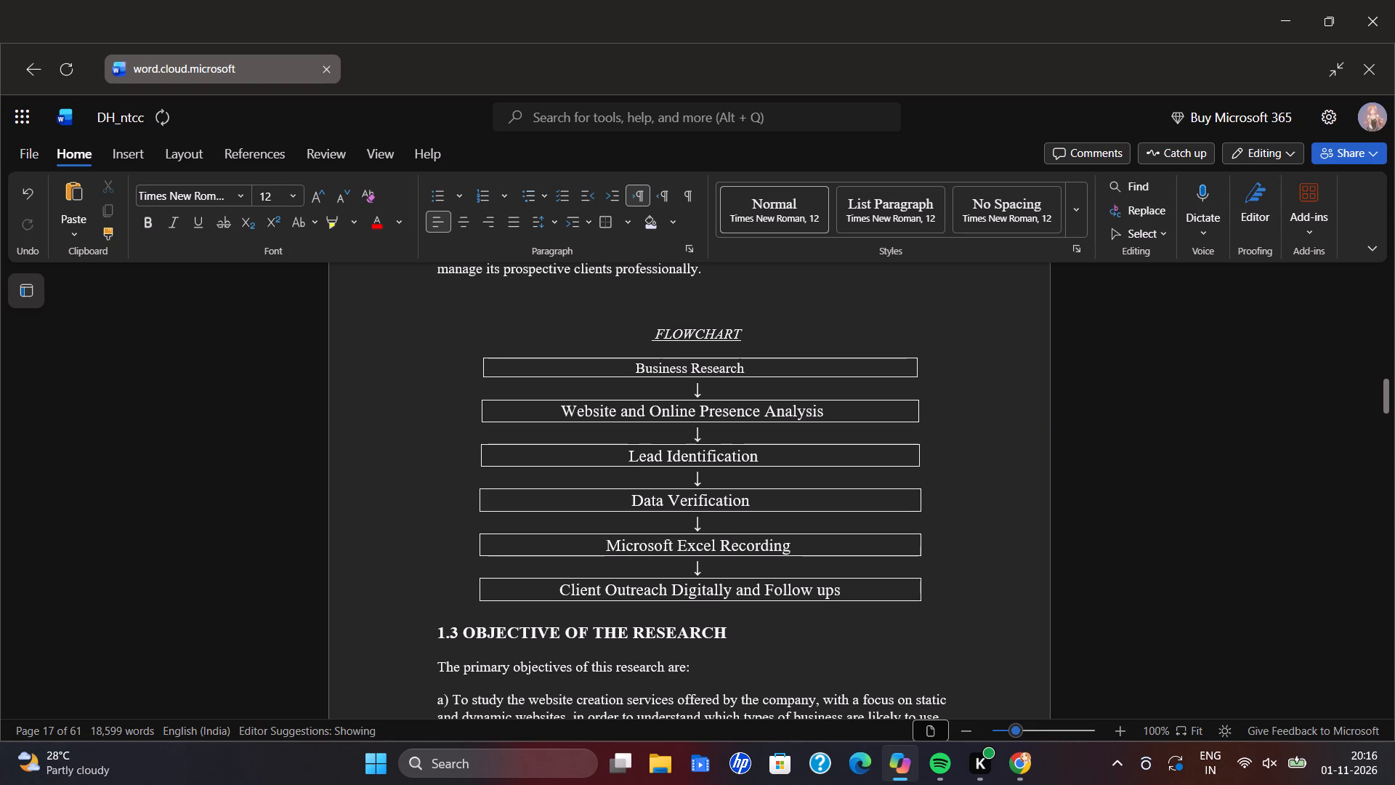
Insert a blank line between the FLOWCHART title and the Business Research box.
click(833, 343)
key(Return)
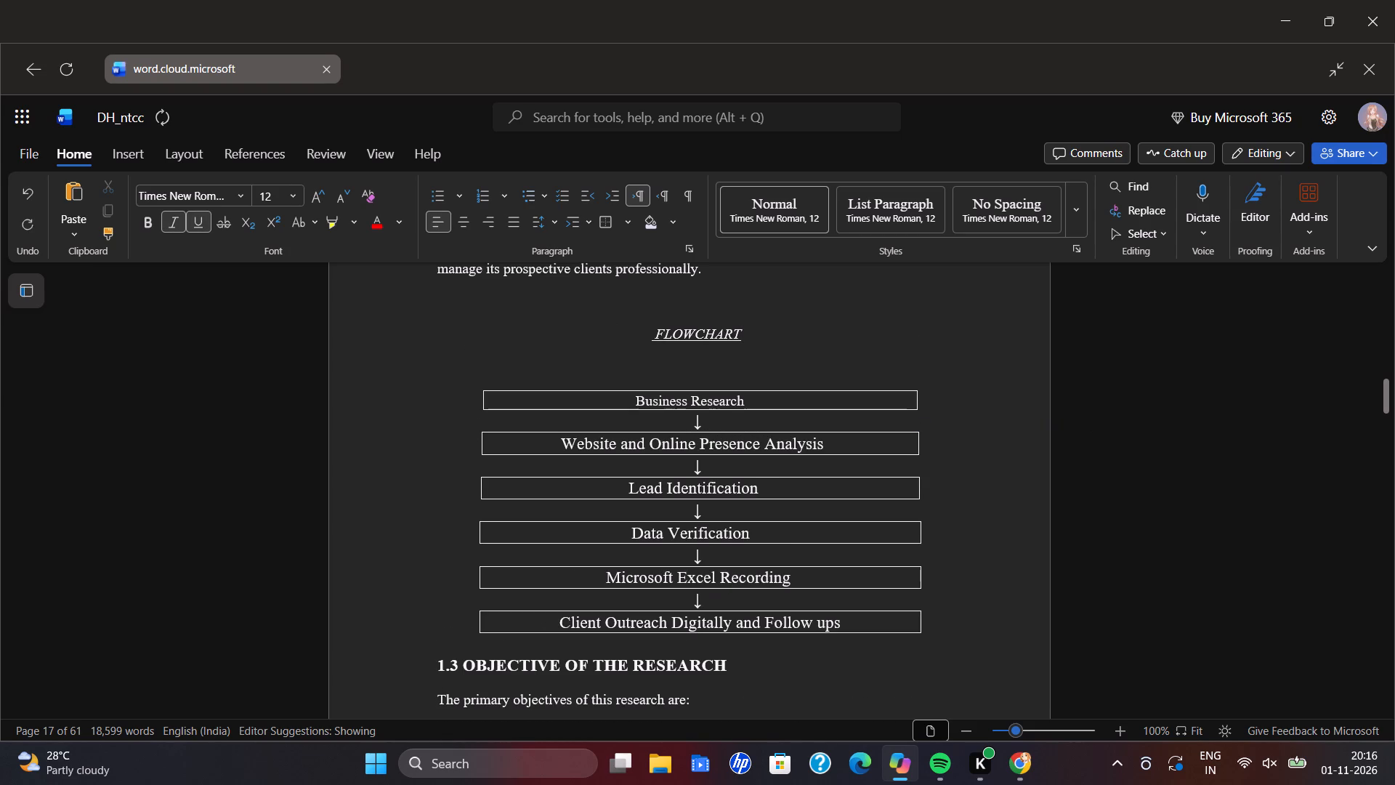
Add the centred caption "Fig 1.2" on a new line below the Client Outreach Digitally and Follow ups box.
click(935, 639)
scroll(933, 636, up, 1)
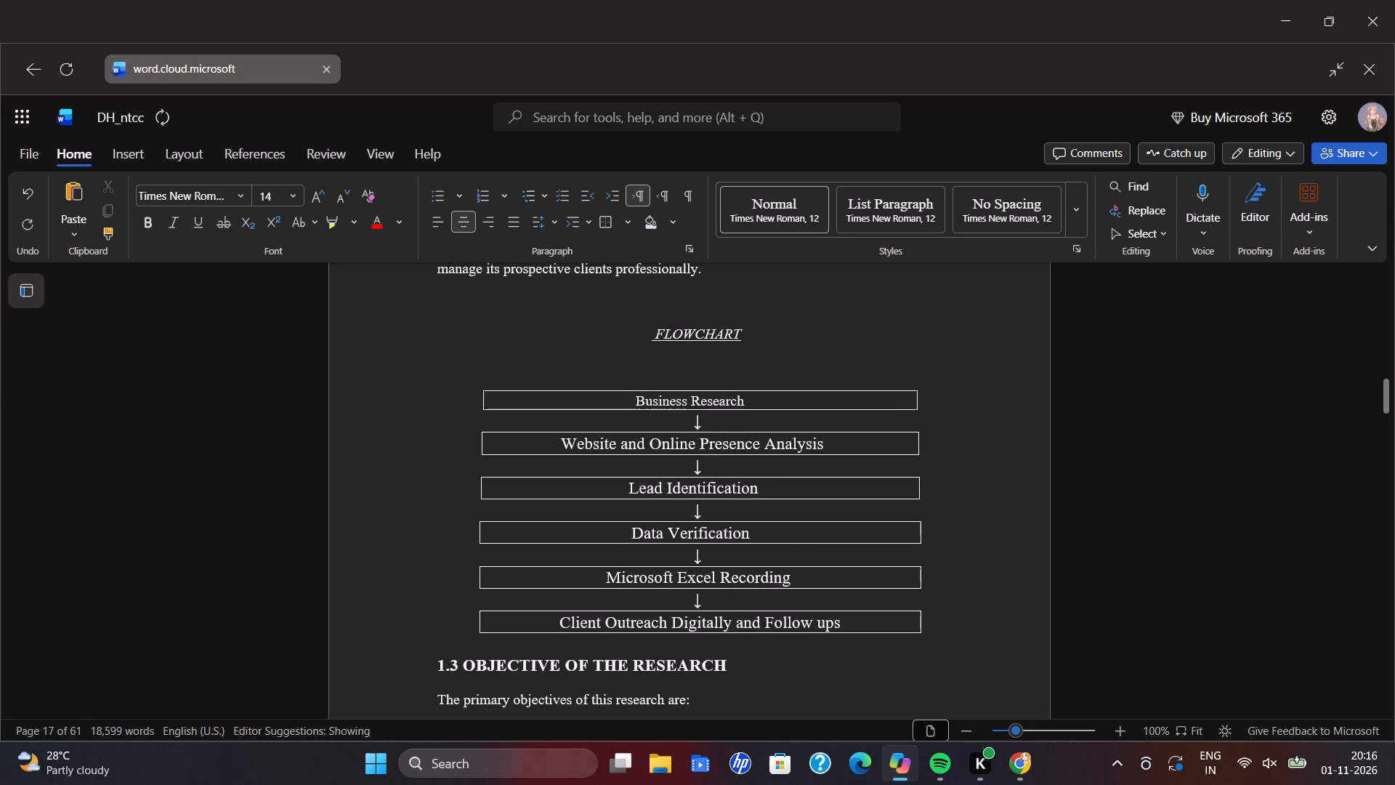
key(Return)
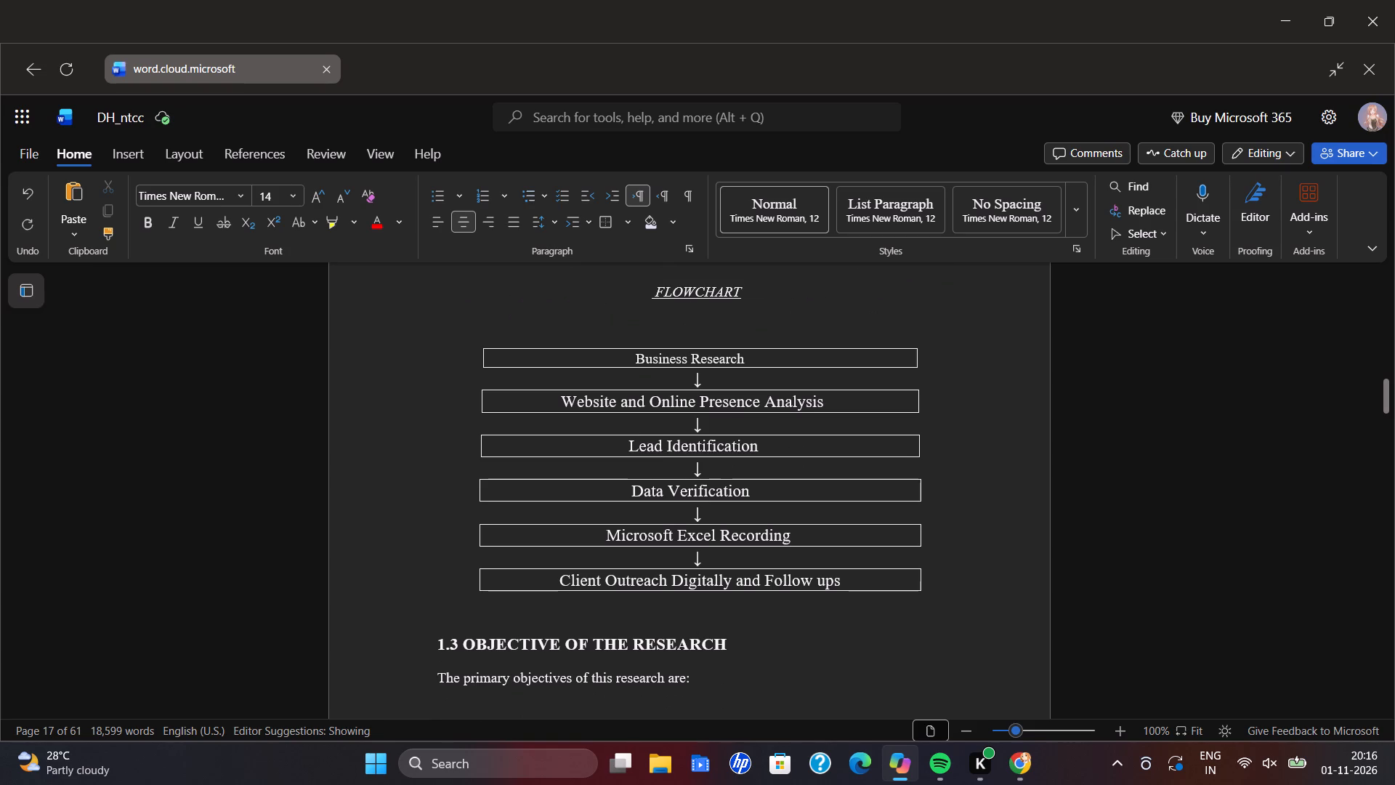
text(FI)
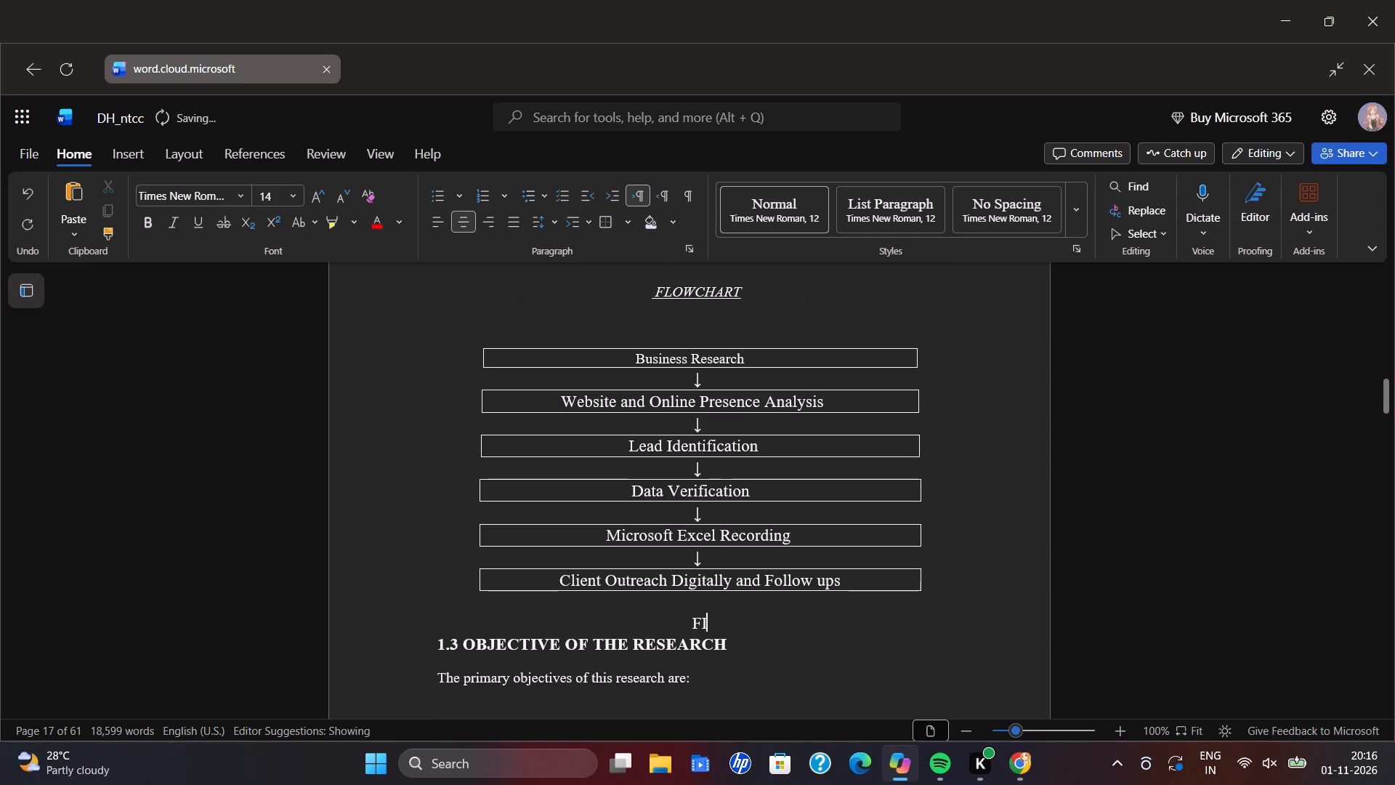
key(g)
key(BackSpace)
key(BackSpace)
key(i)
key(i)
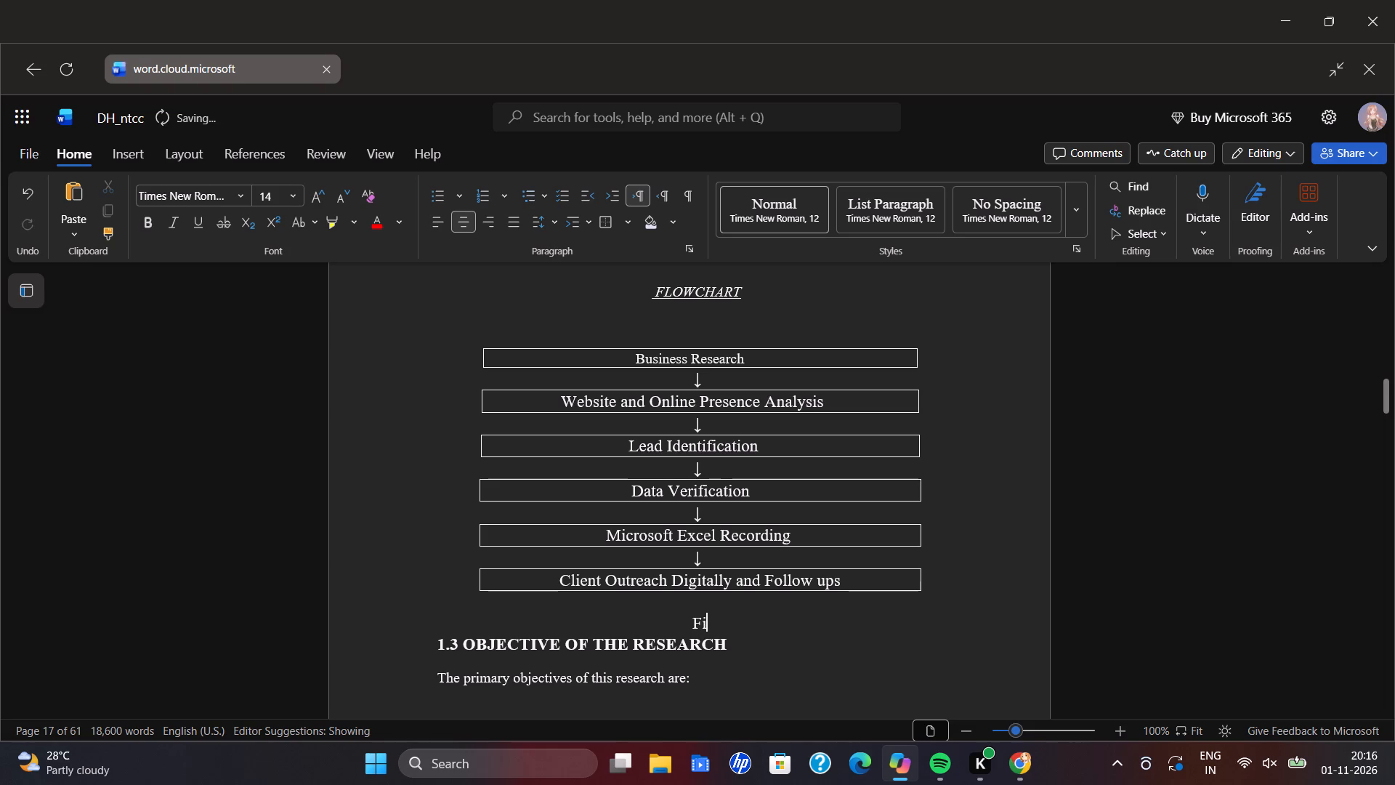
key(g)
text(ure)
key(BackSpace)
key(BackSpace)
key(BackSpace)
key(space)
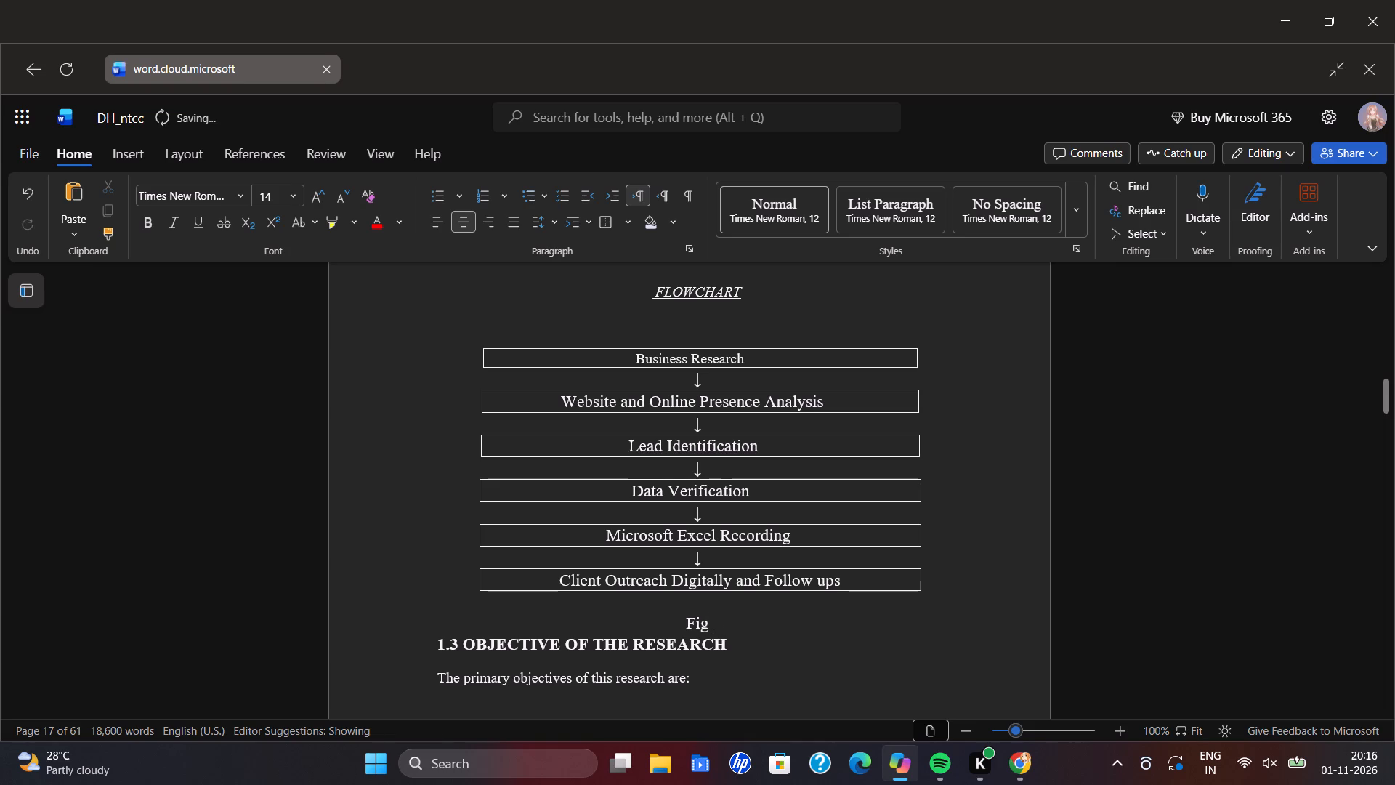
key(1)
text(.2)
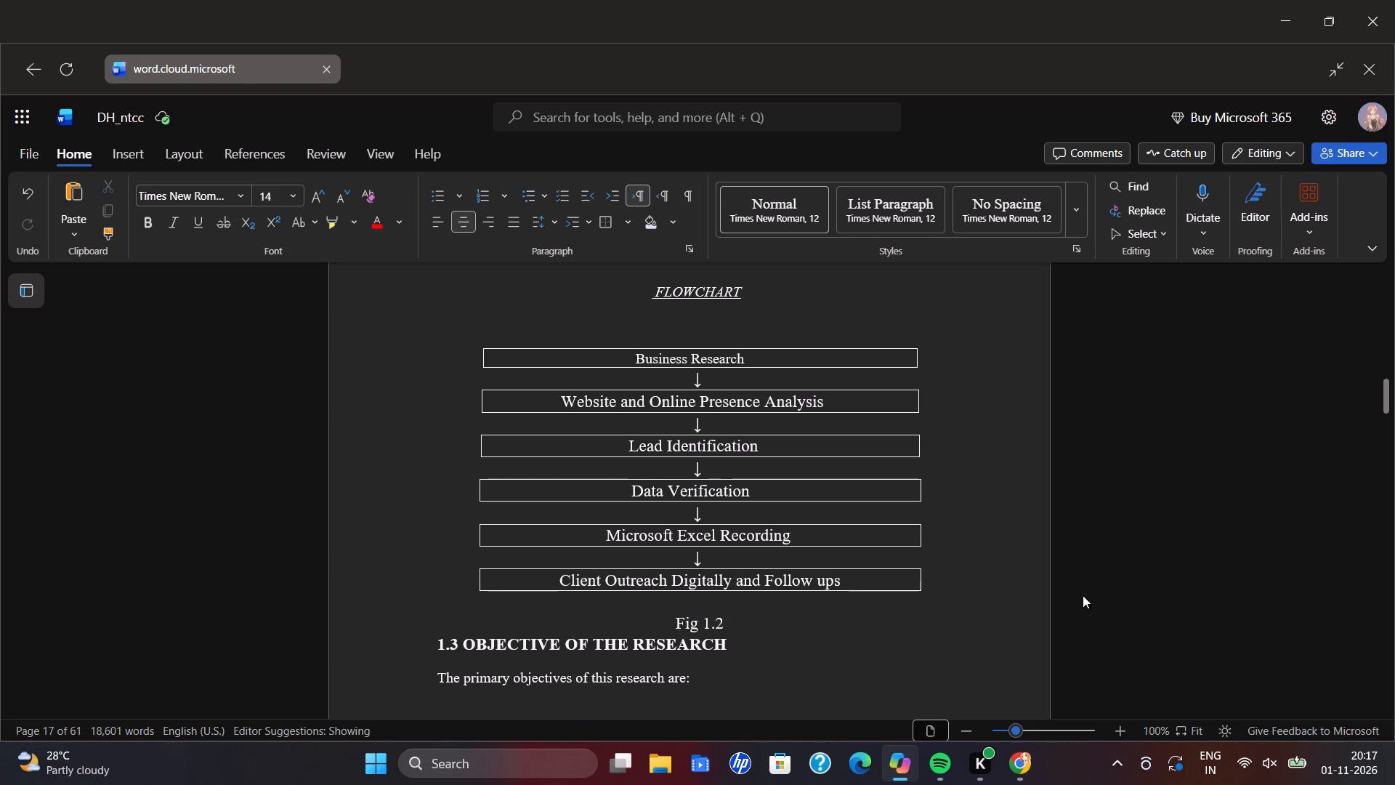
Replace the flowchart title with "Lead Generation Process", keeping its italic underlined formatting.
click(747, 293)
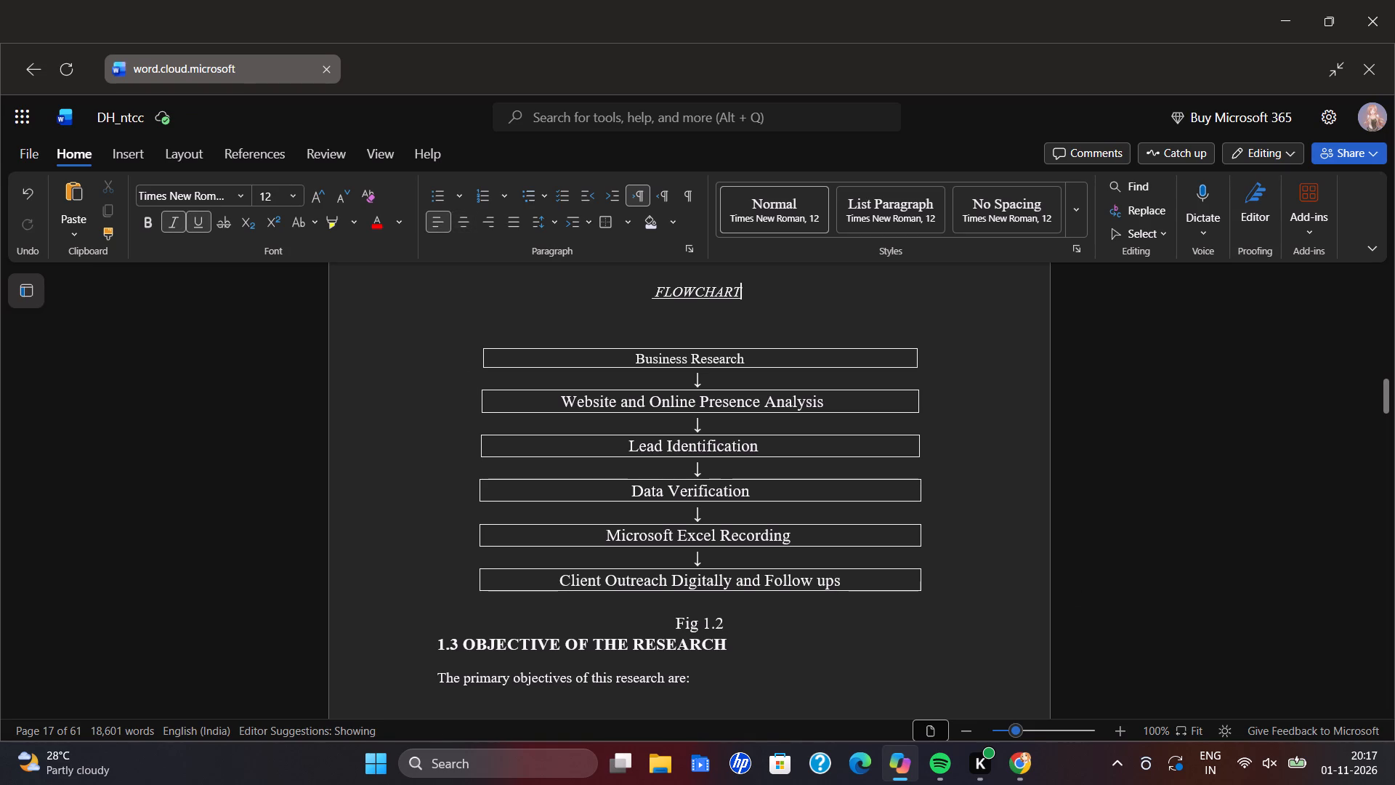
key(BackSpace)
key(BackSpace)
key(BackSpace)
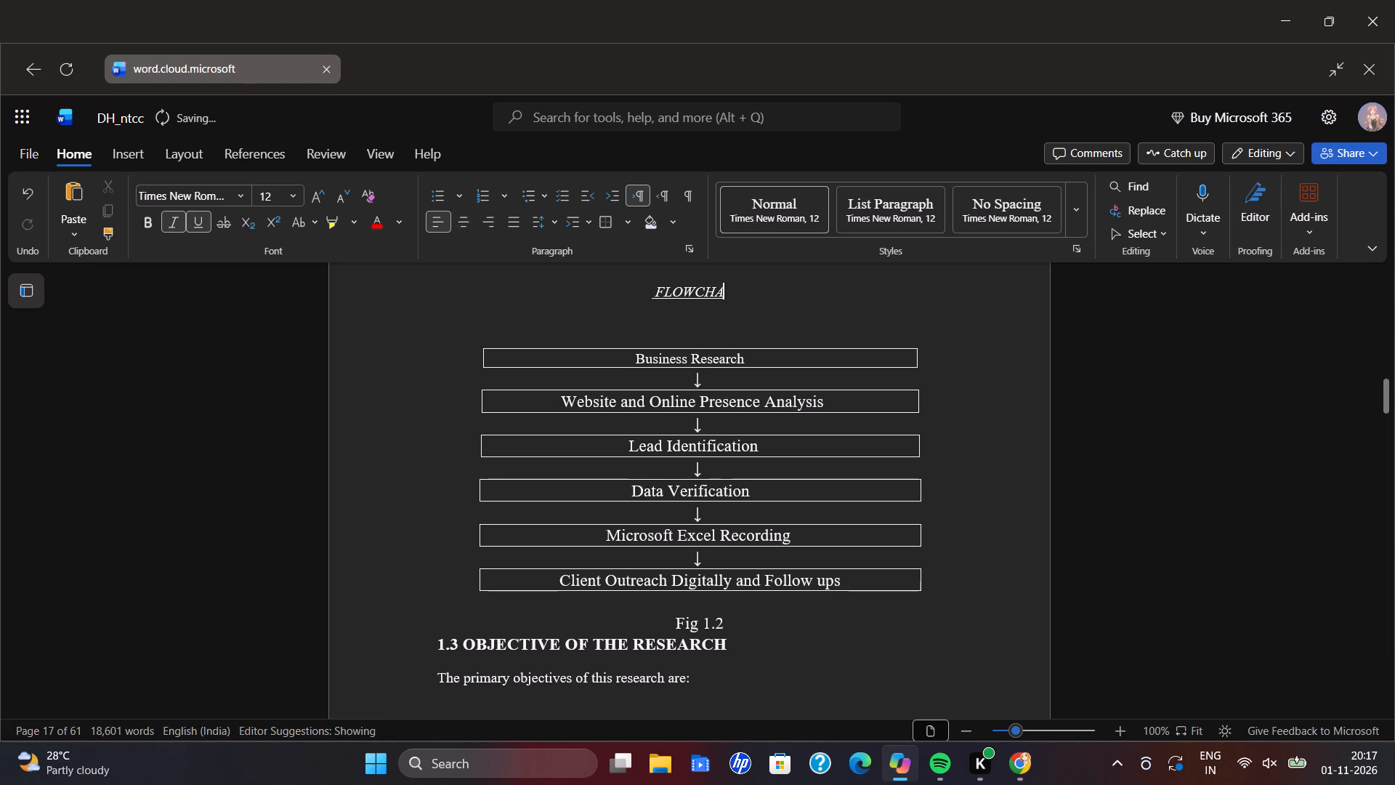
key(BackSpace)
key(BackSpace)
key(BackSpace)
key(BackSpace)
key(BackSpace)
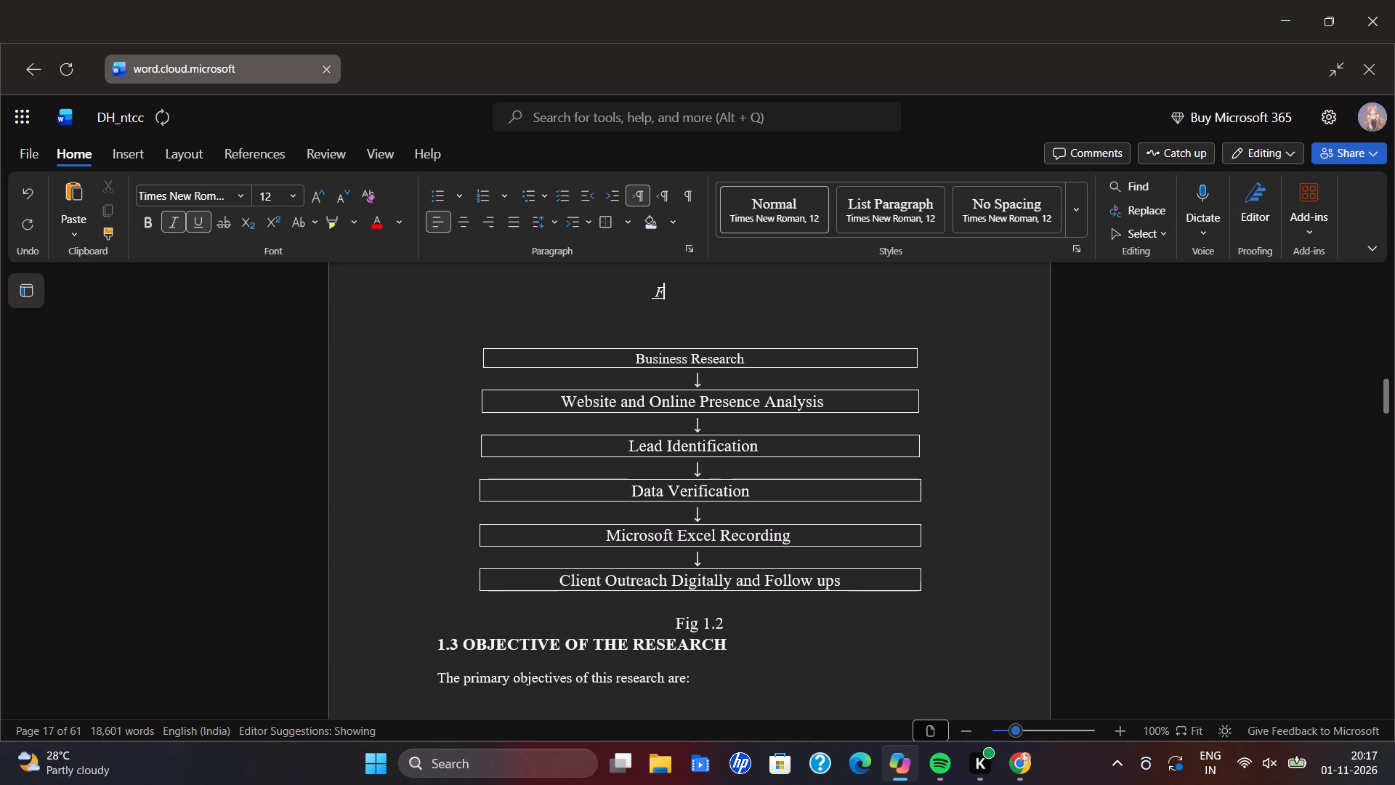
key(BackSpace)
text(Lead h)
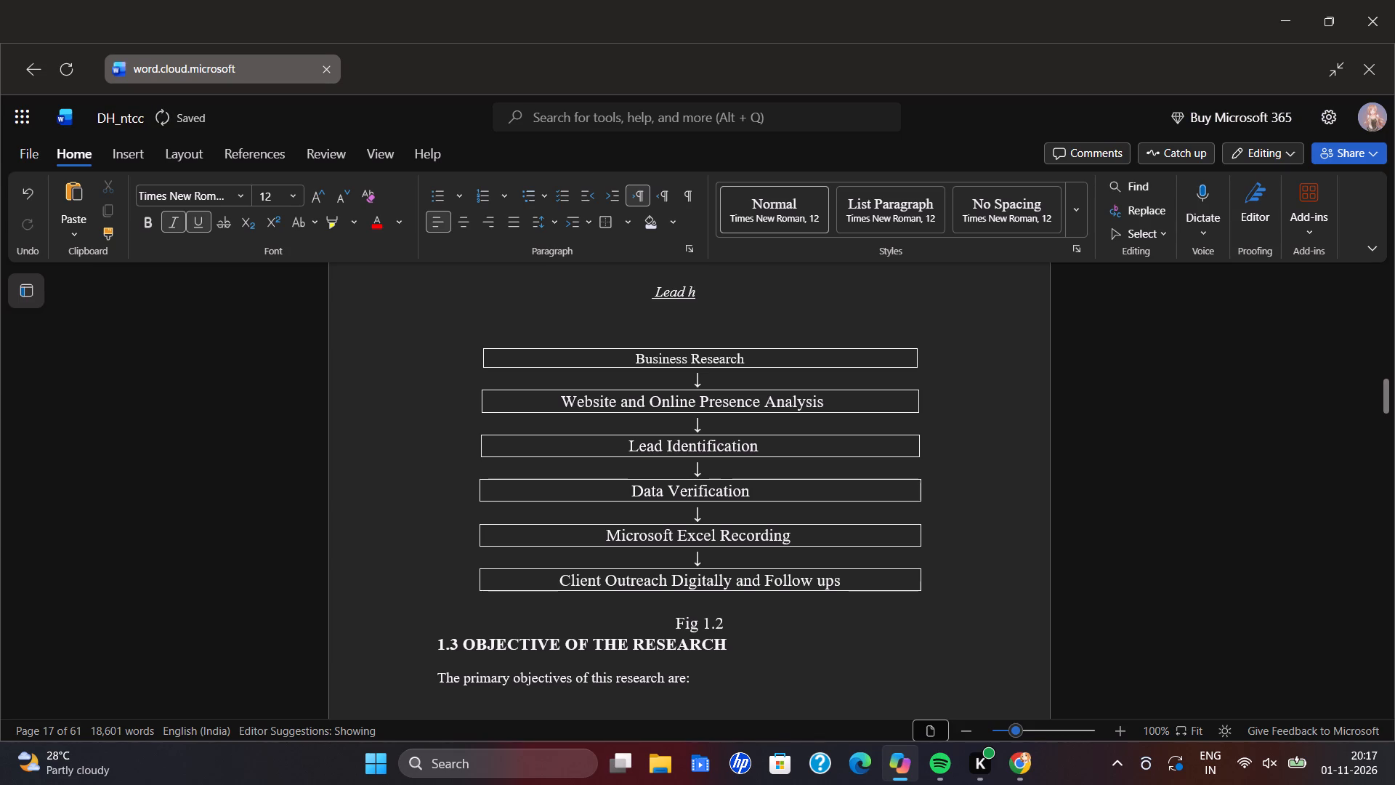
key(BackSpace)
text(Generat)
text(ion)
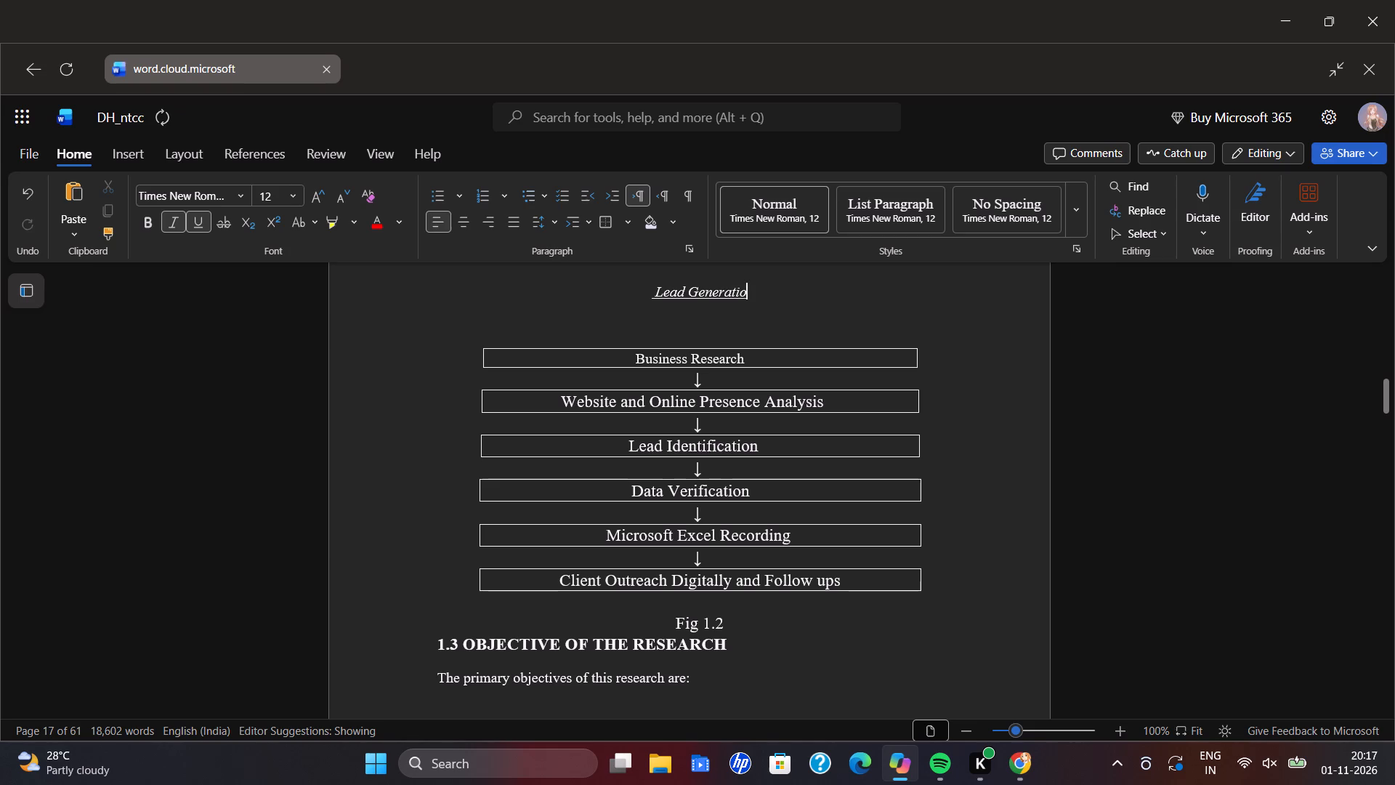
key(space)
text(Process)
click(1196, 376)
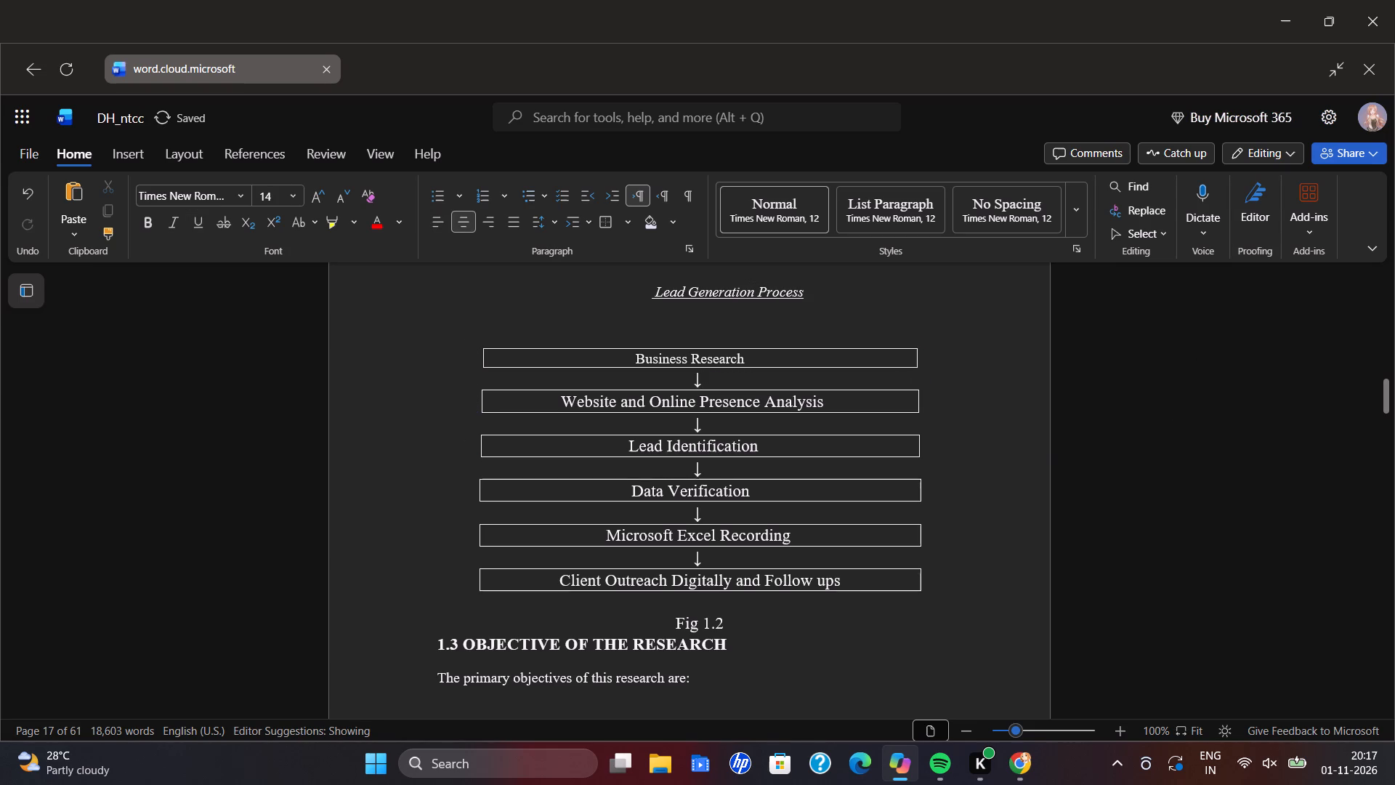
Remove seven leading spaces before the "Lead Generation Process" title to bring it closer to the flowchart's middle.
click(654, 292)
key(Right)
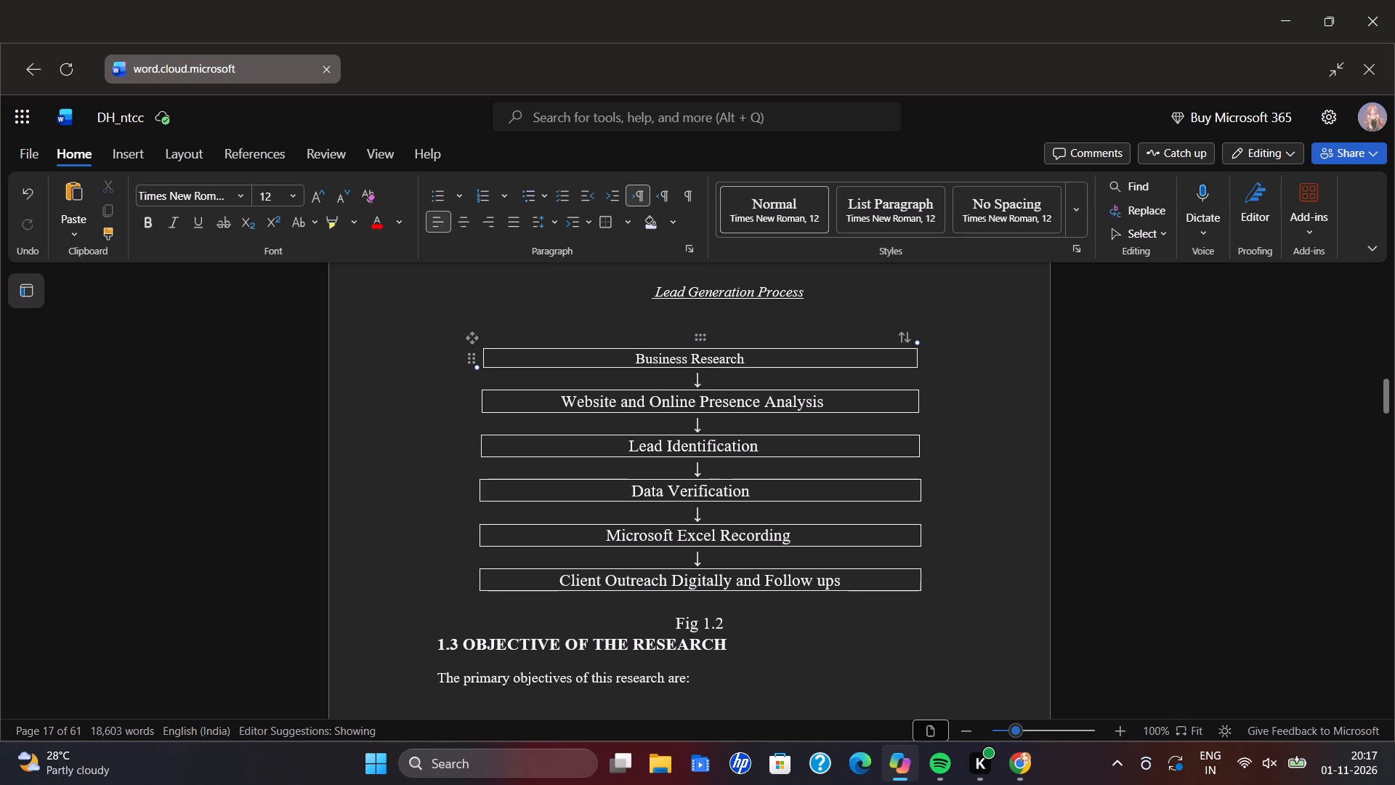
key(BackSpace)
key(BackSpace)
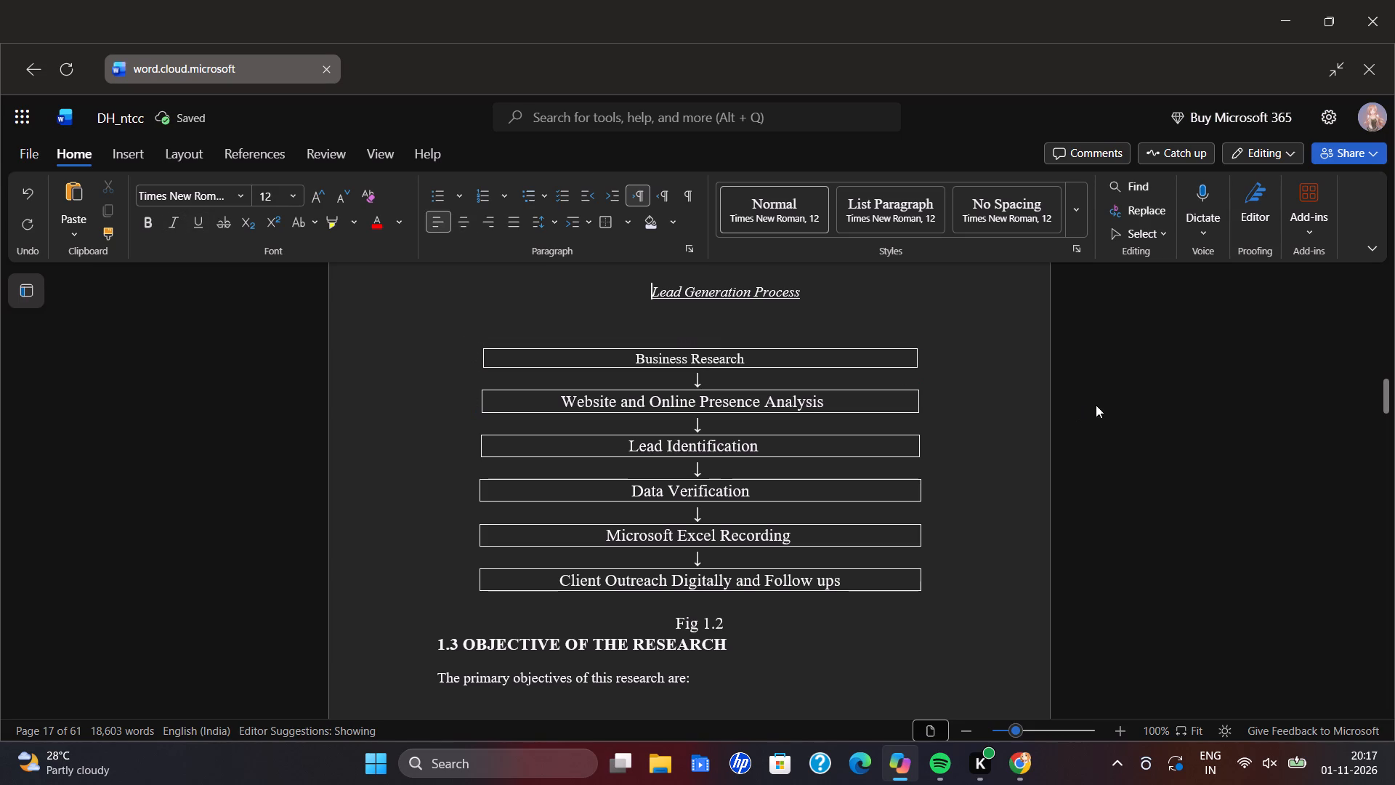
key(BackSpace)
key(BackSpace)
key(BackSpace)
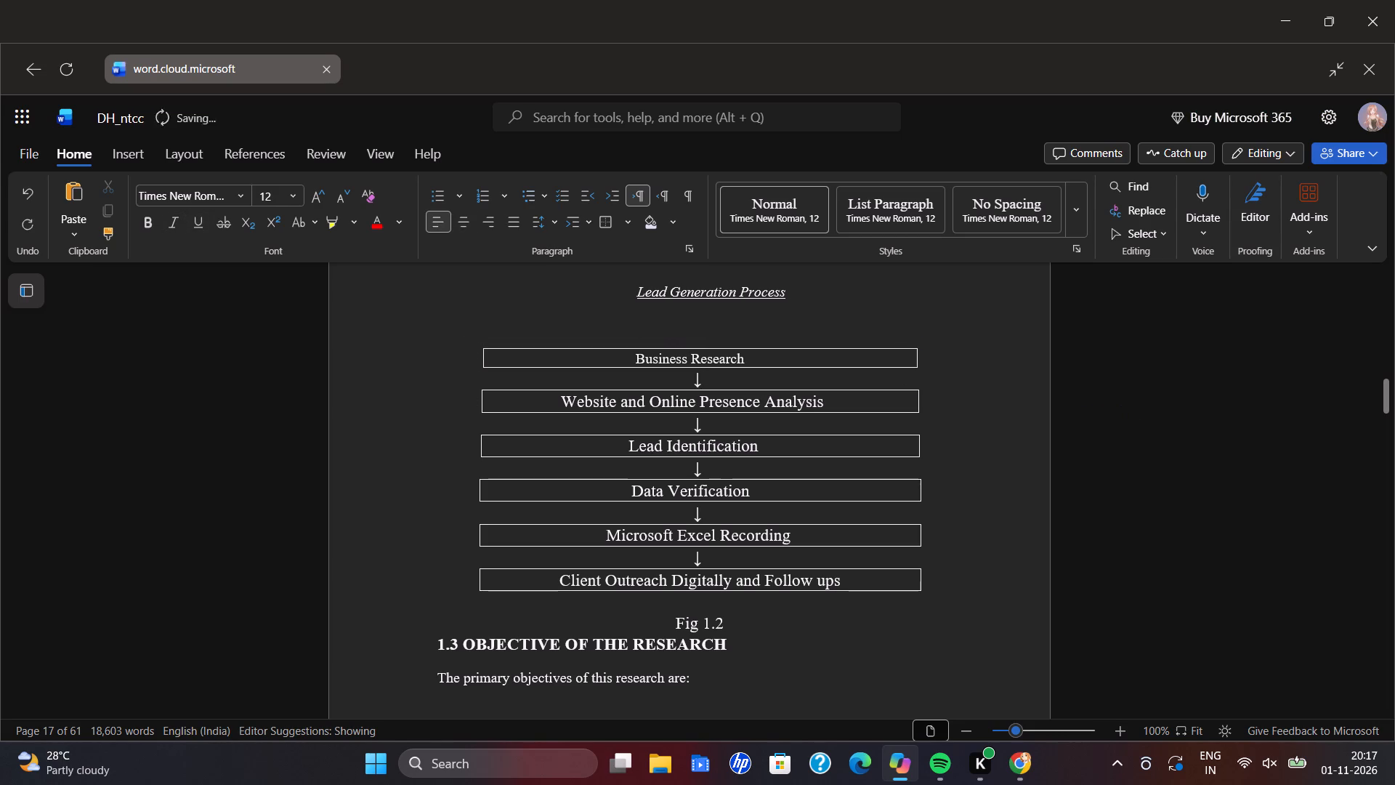
key(BackSpace)
key(BackSpace)
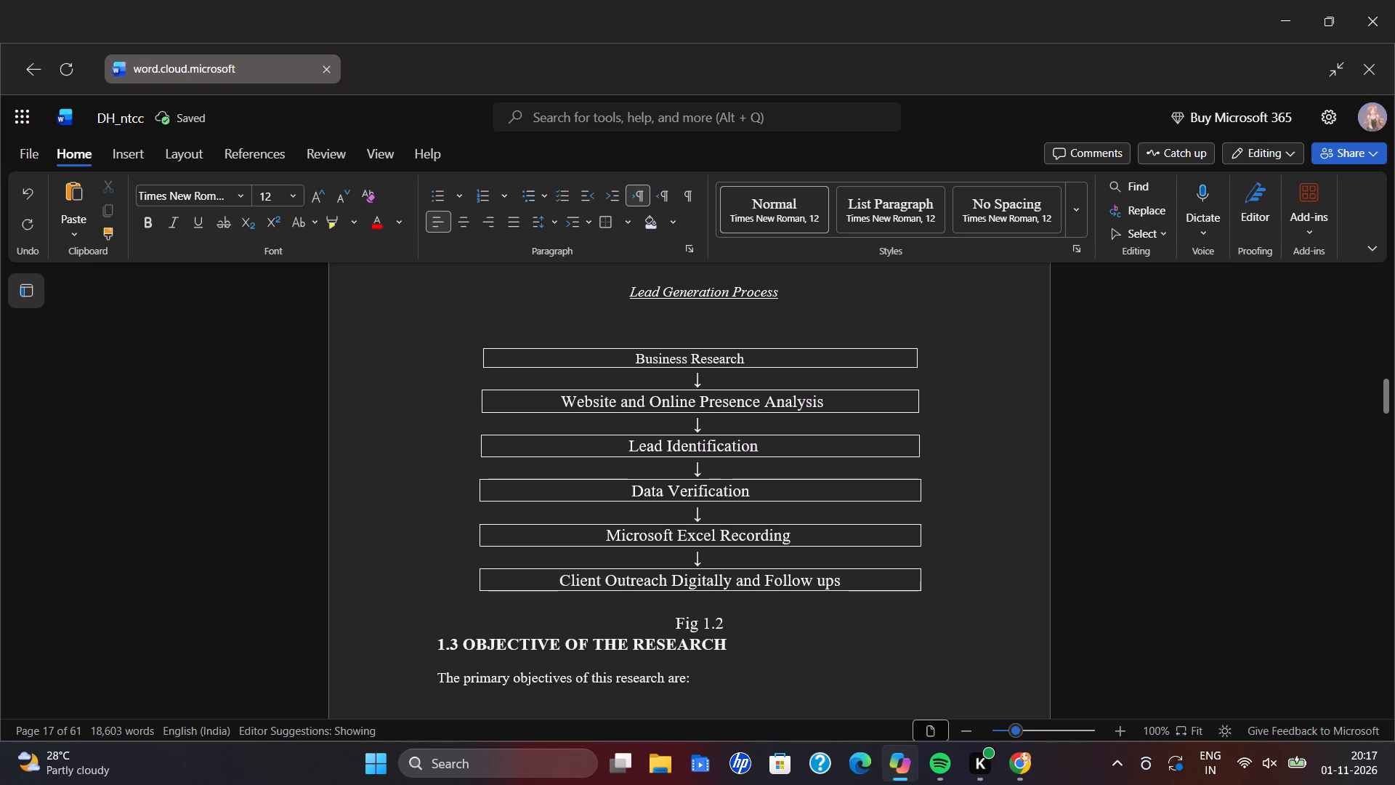
Insert three line breaks after the Fig 1.2 caption to push the section 1.3 heading further down.
scroll(1139, 400, down, 2)
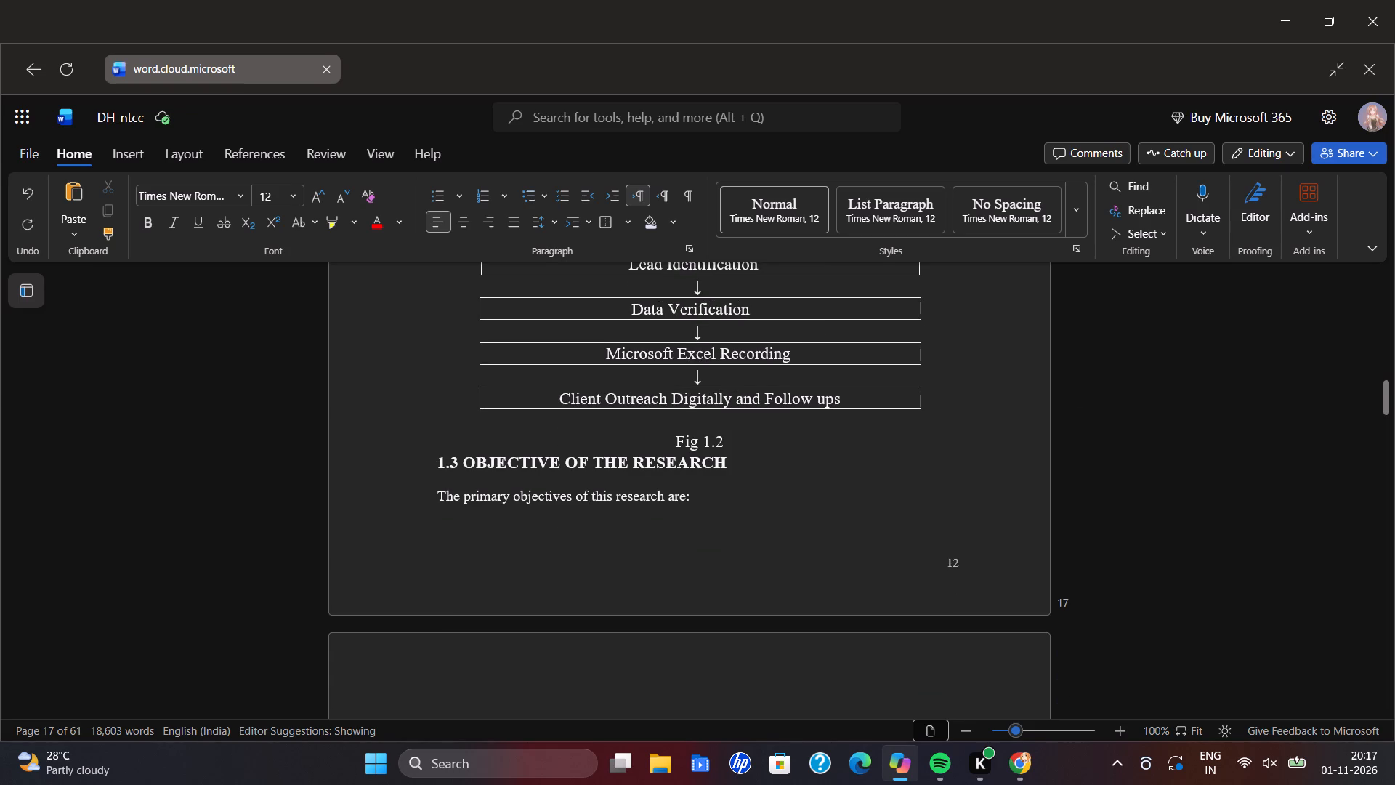
click(842, 443)
key(Return)
key(Return)
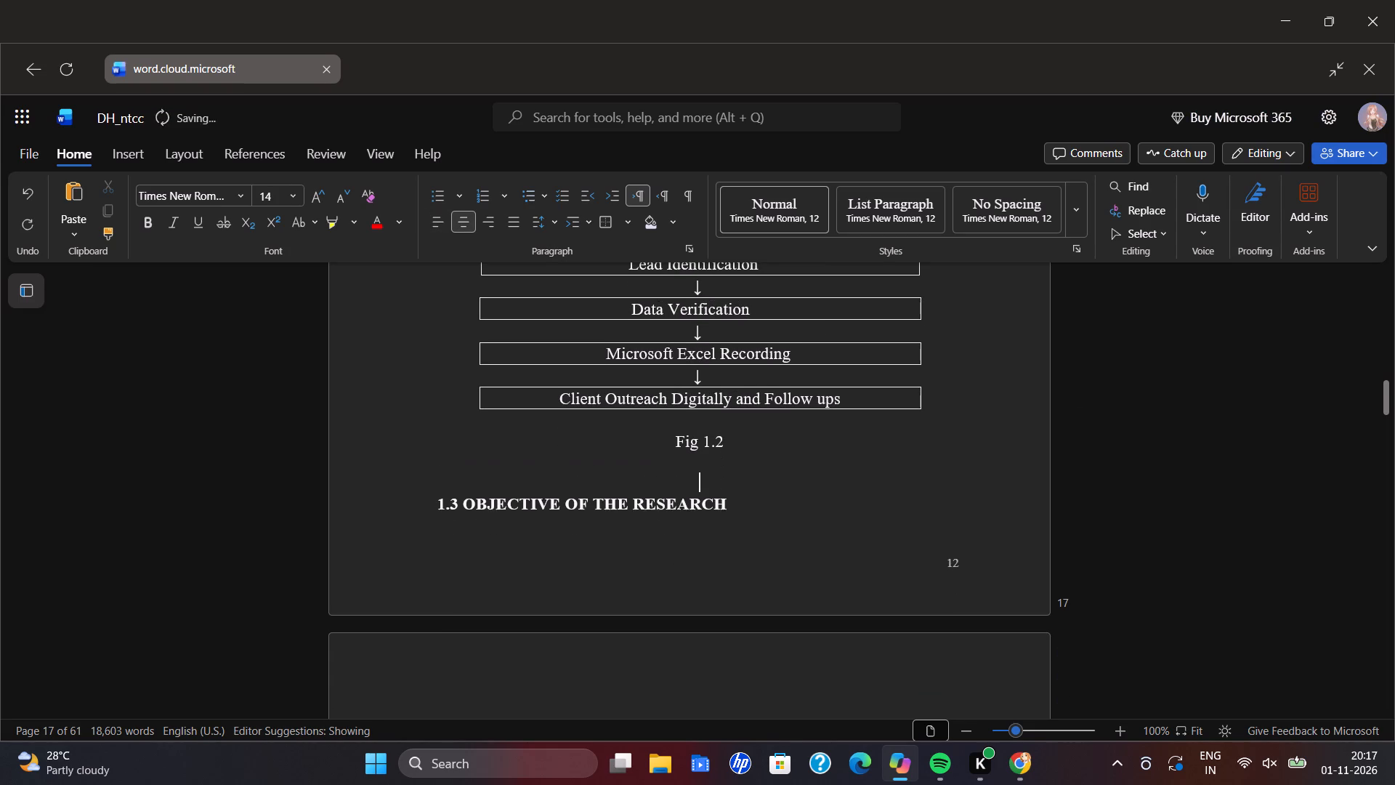
key(Return)
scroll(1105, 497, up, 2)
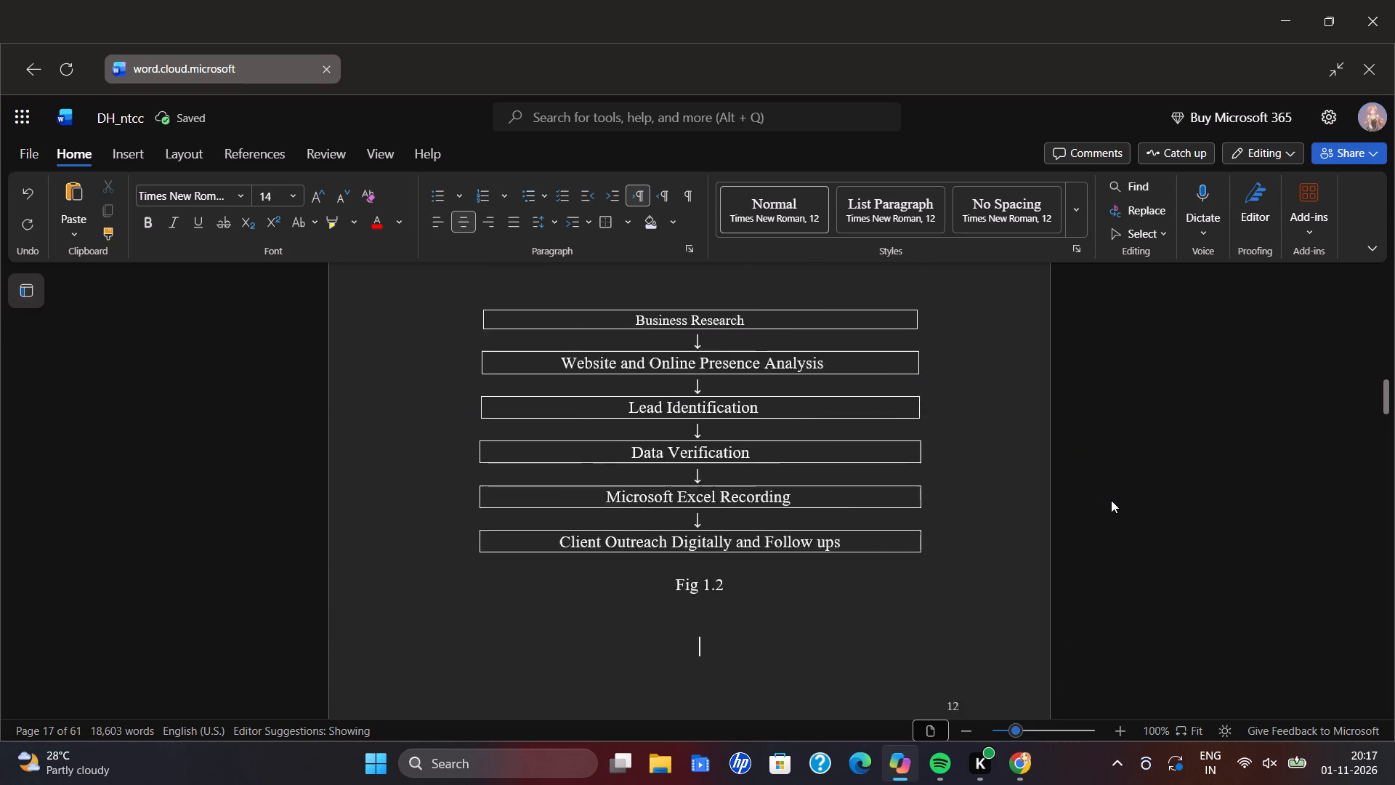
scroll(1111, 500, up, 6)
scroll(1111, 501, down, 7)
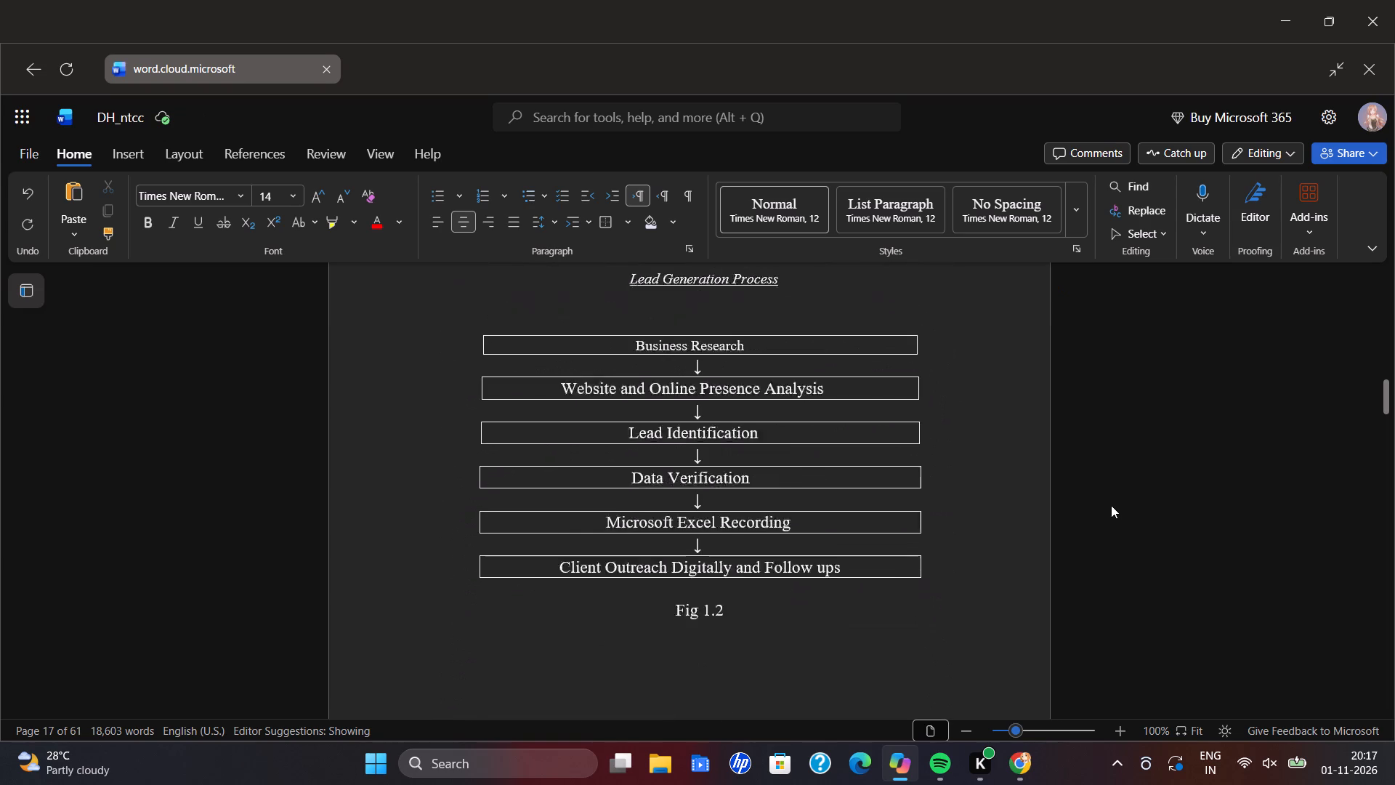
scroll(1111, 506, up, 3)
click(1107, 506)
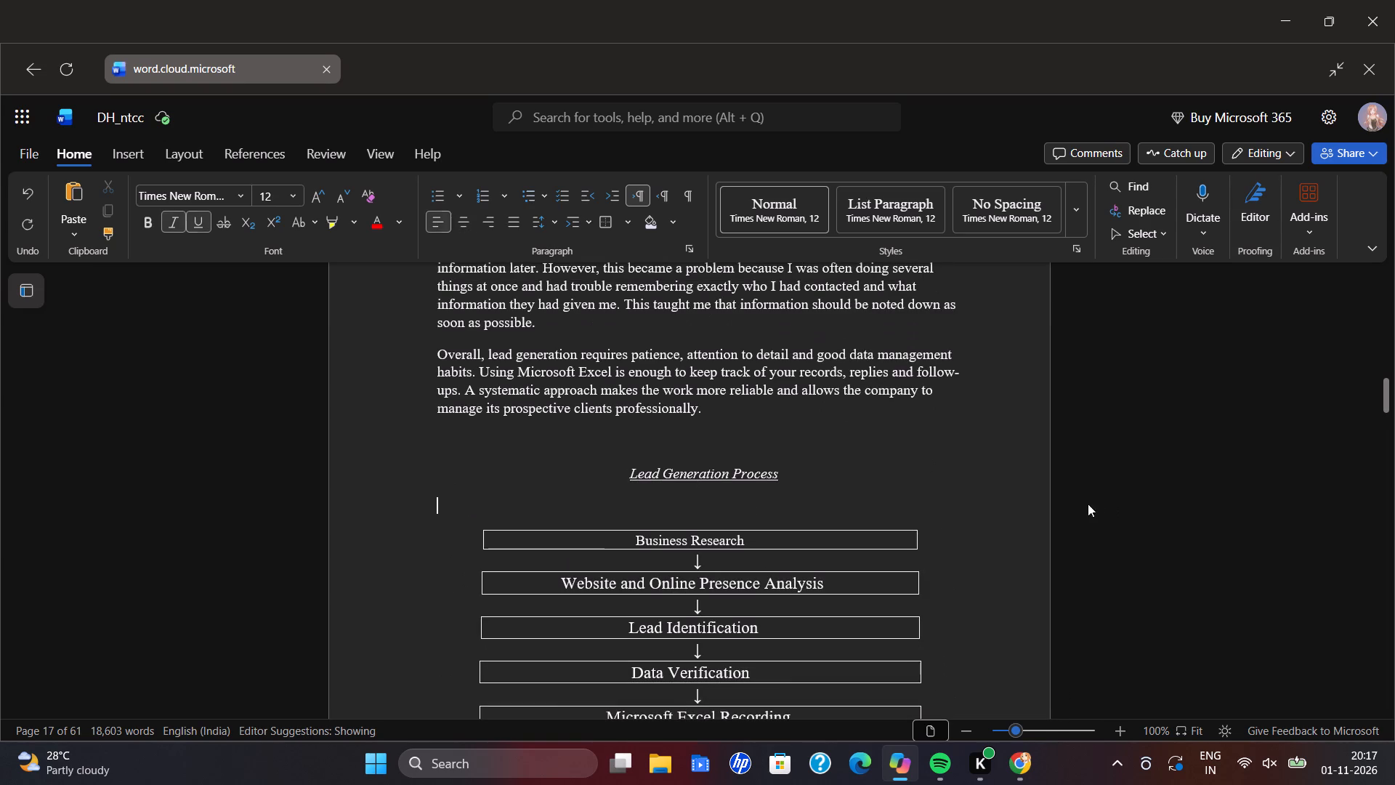
Review the page layout from the lead generation text and flowchart through sections 1.3 and 1.4.
scroll(462, 487, down, 11)
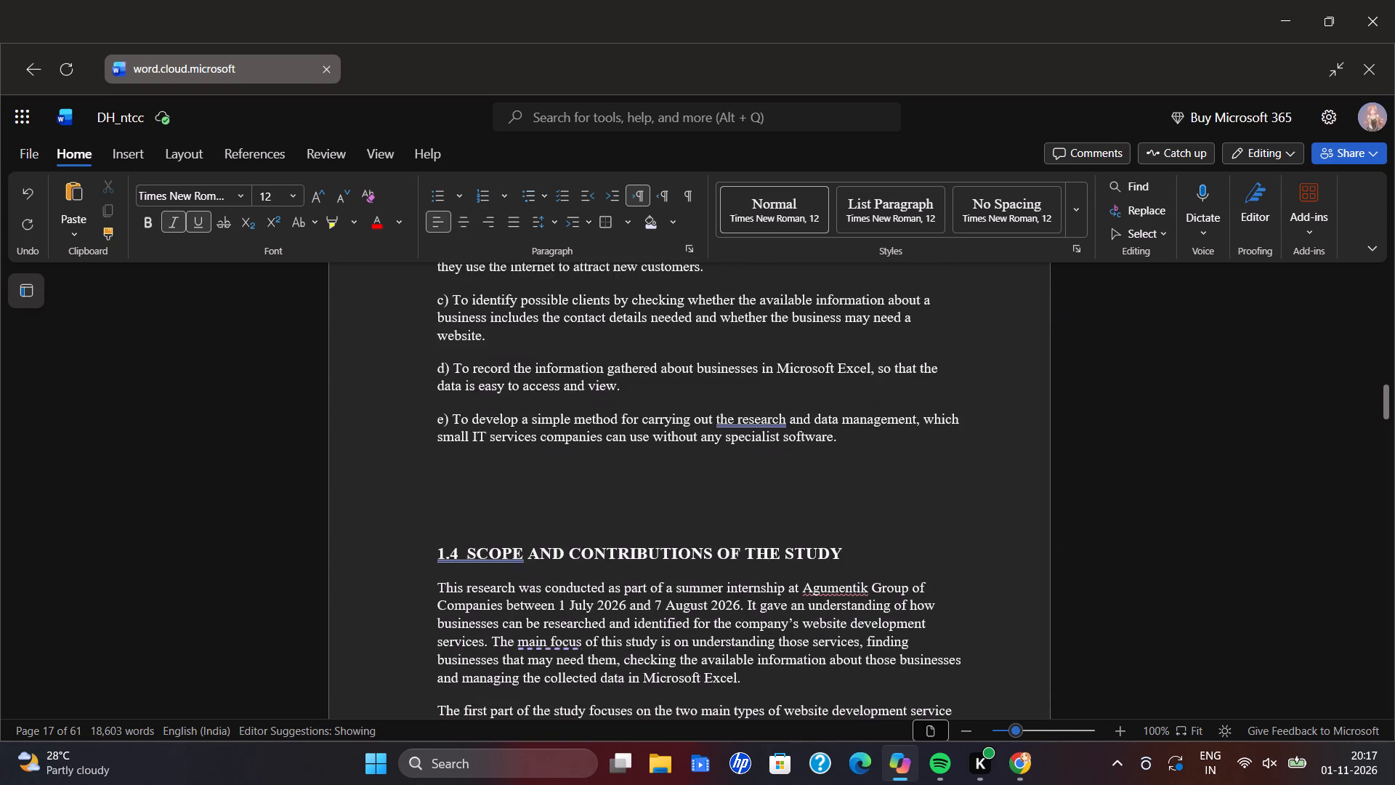
scroll(438, 488, up, 3)
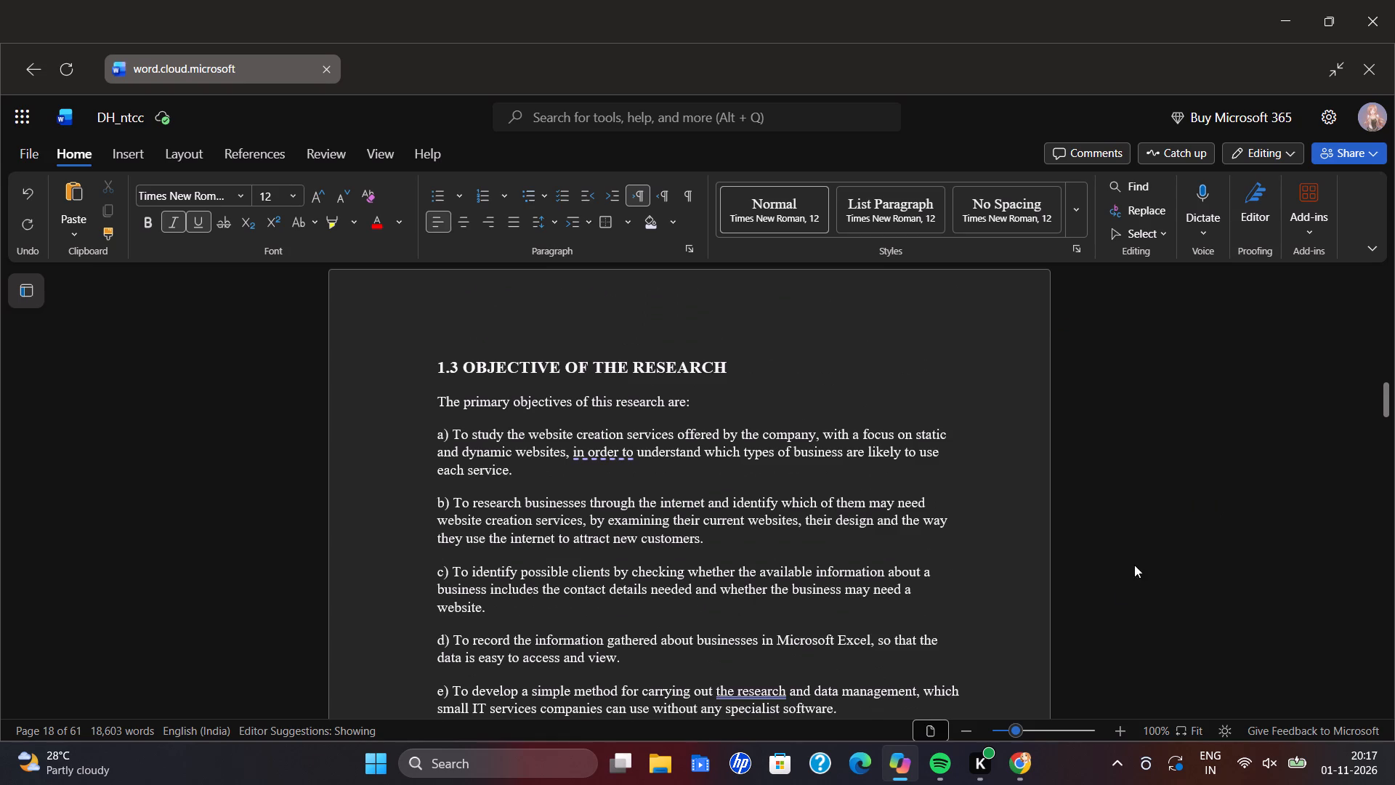
scroll(1116, 586, down, 3)
scroll(1066, 531, down, 4)
scroll(1047, 539, up, 3)
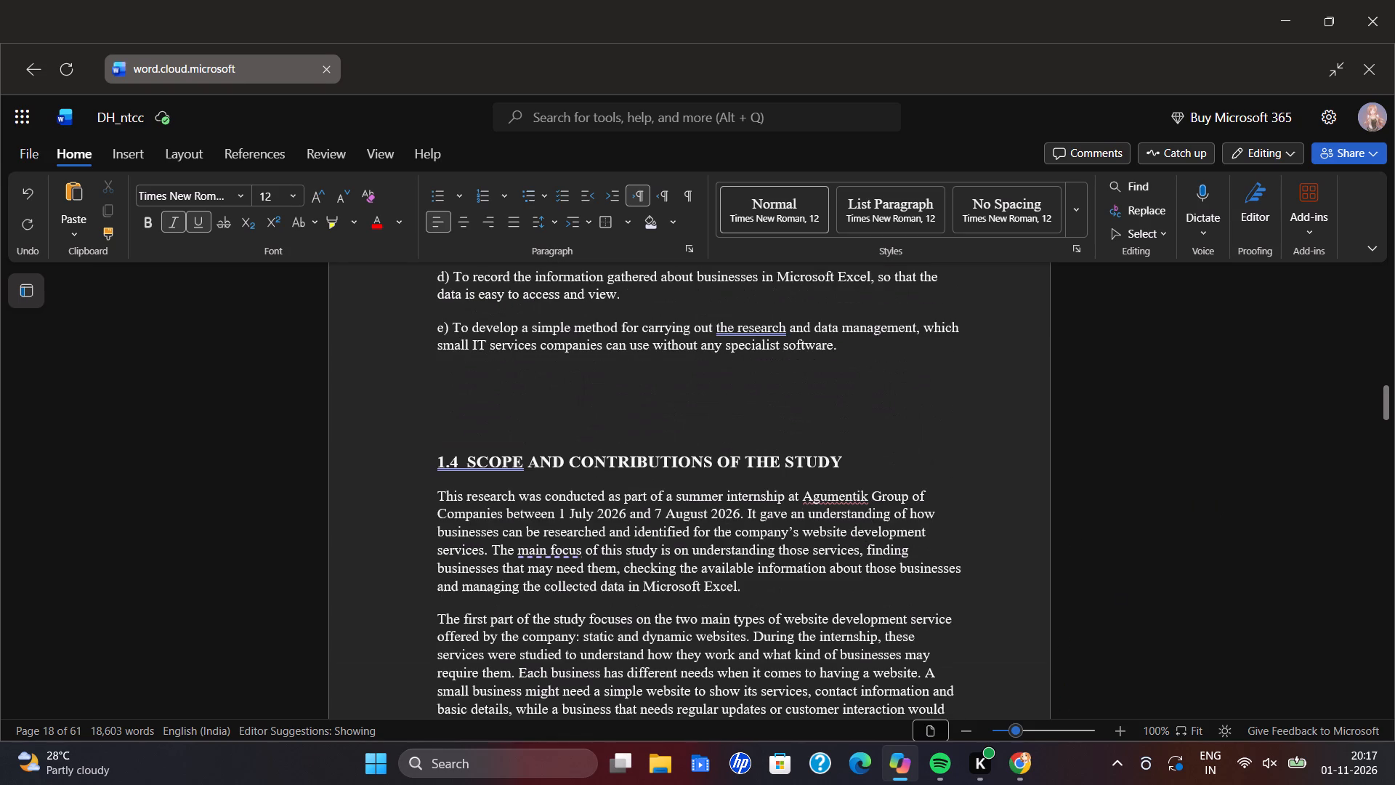
scroll(900, 512, up, 4)
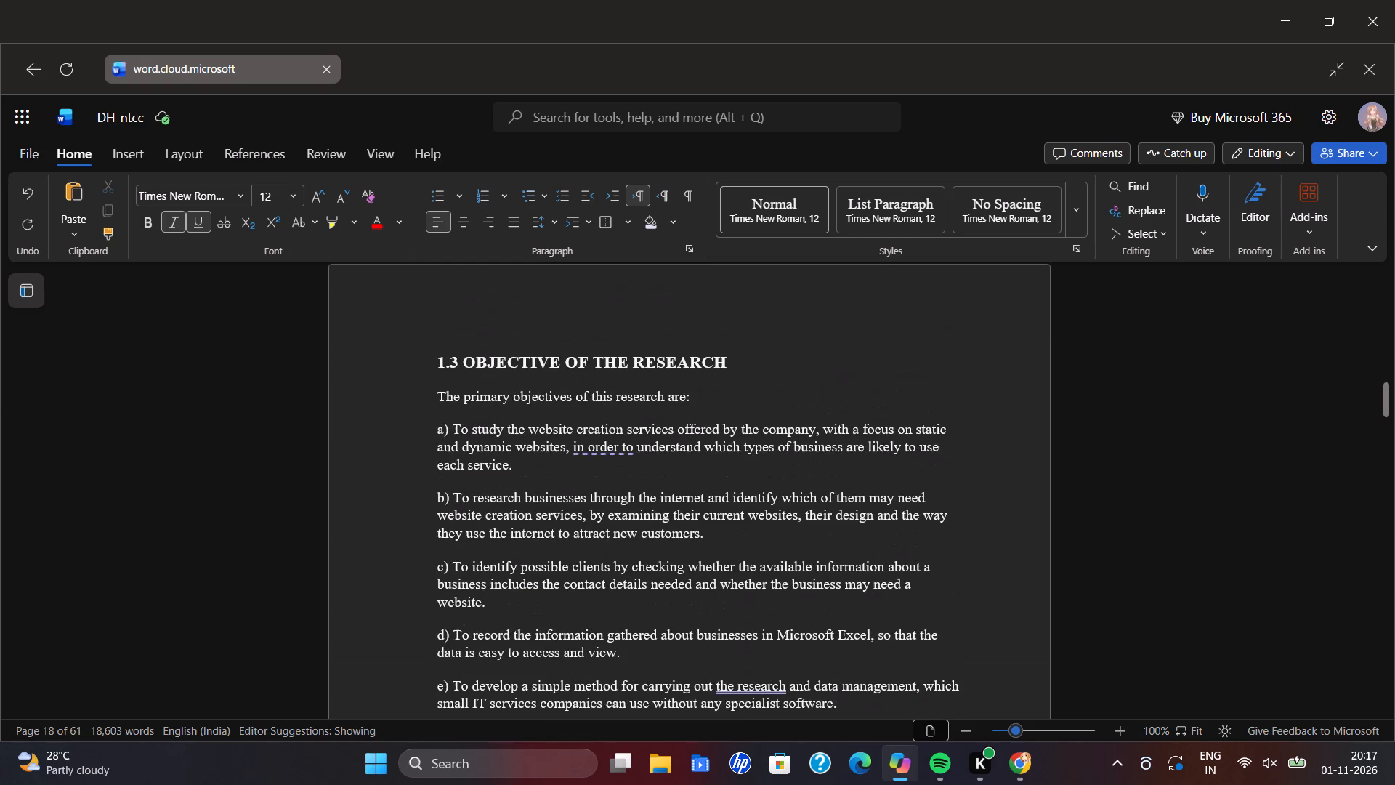
scroll(878, 513, up, 12)
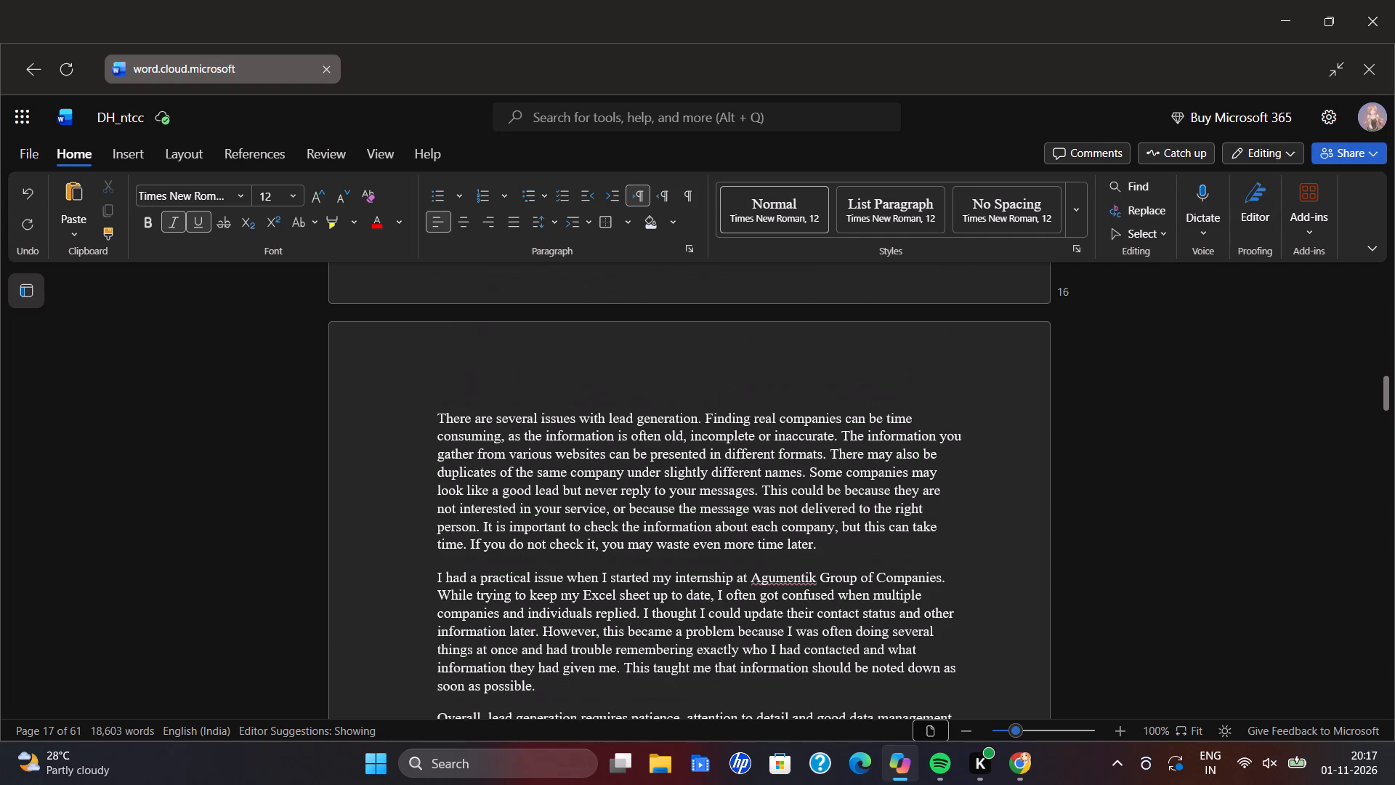
scroll(879, 515, up, 5)
scroll(879, 515, down, 6)
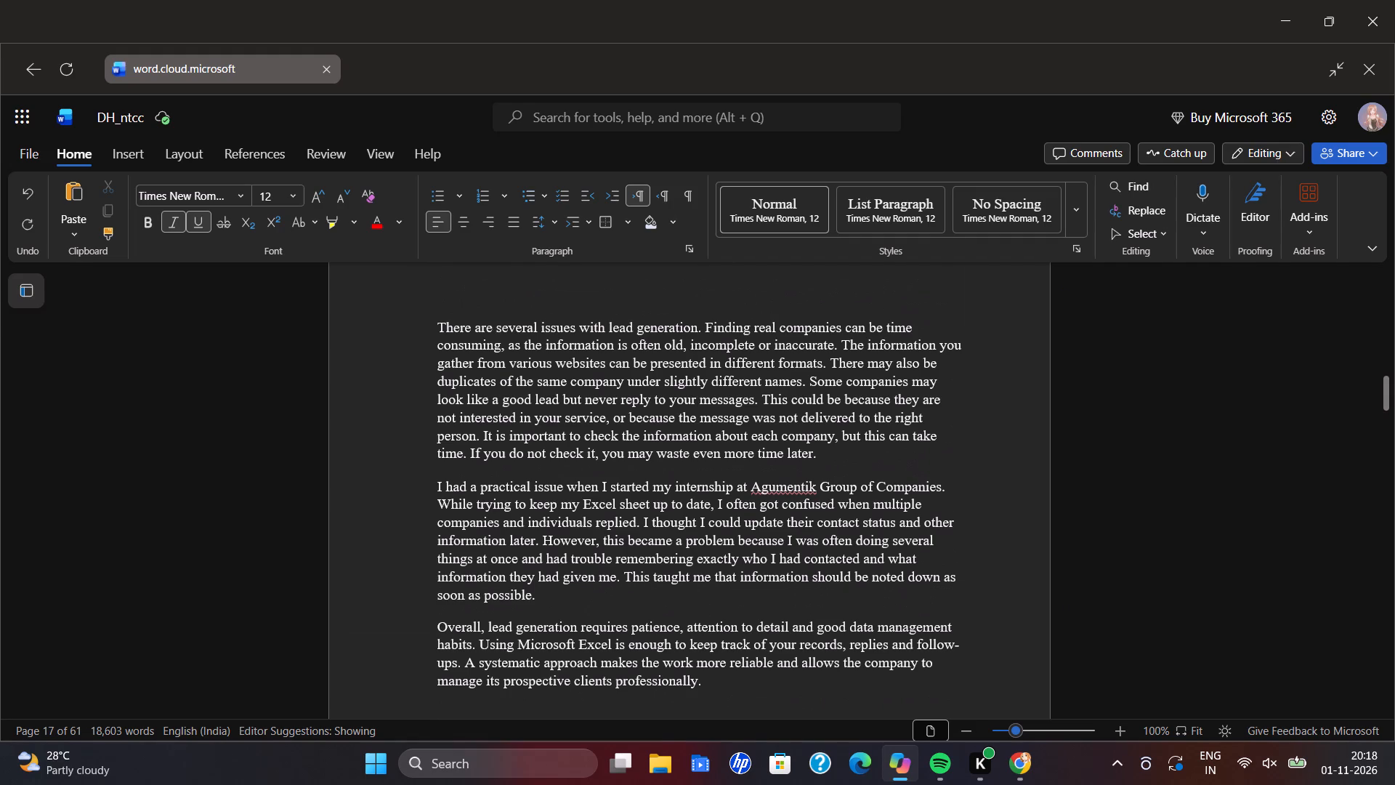
scroll(880, 516, down, 15)
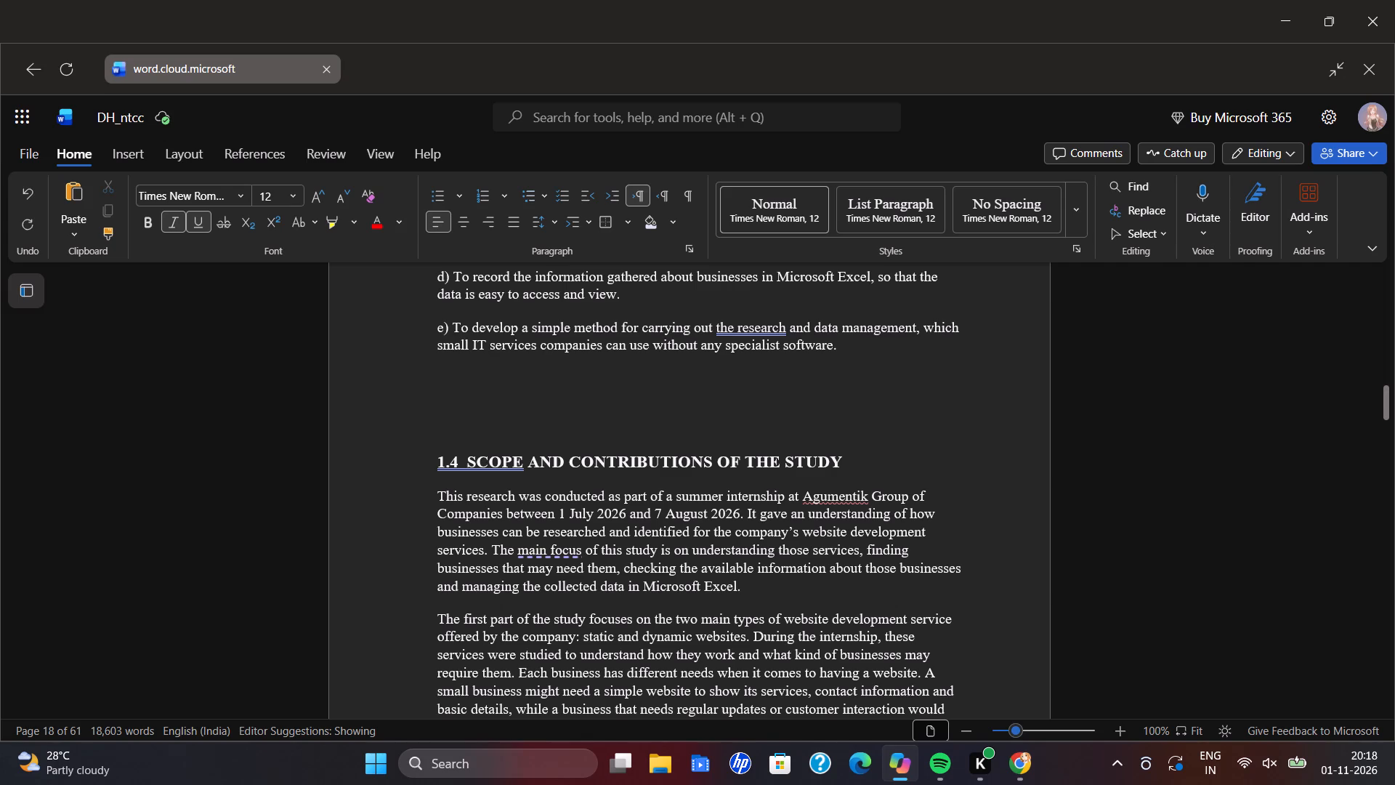
scroll(895, 506, down, 5)
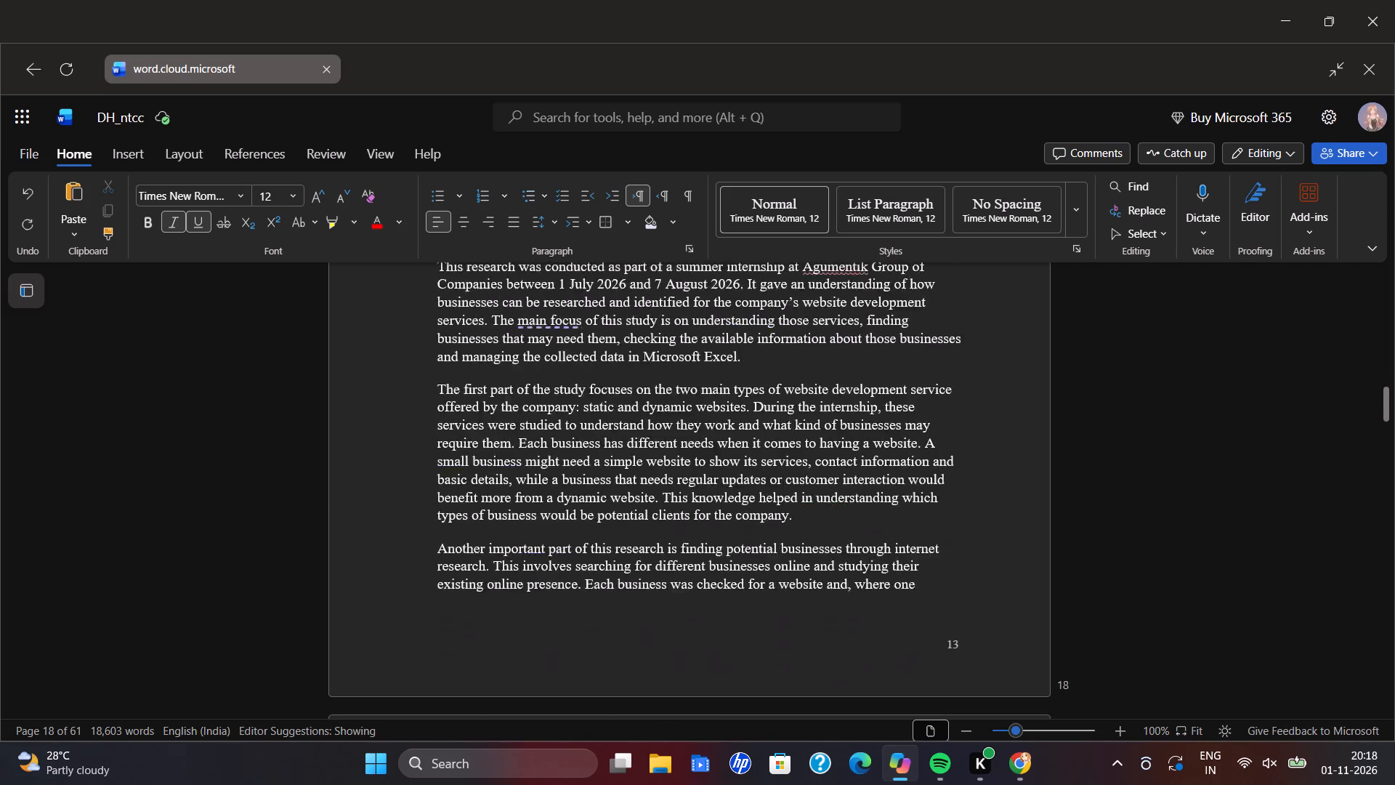
Look through the Chapter 2 literature sections, from 2.1 on digital marketing to 2.14 on the role of websites.
scroll(802, 589, down, 20)
scroll(802, 589, down, 2)
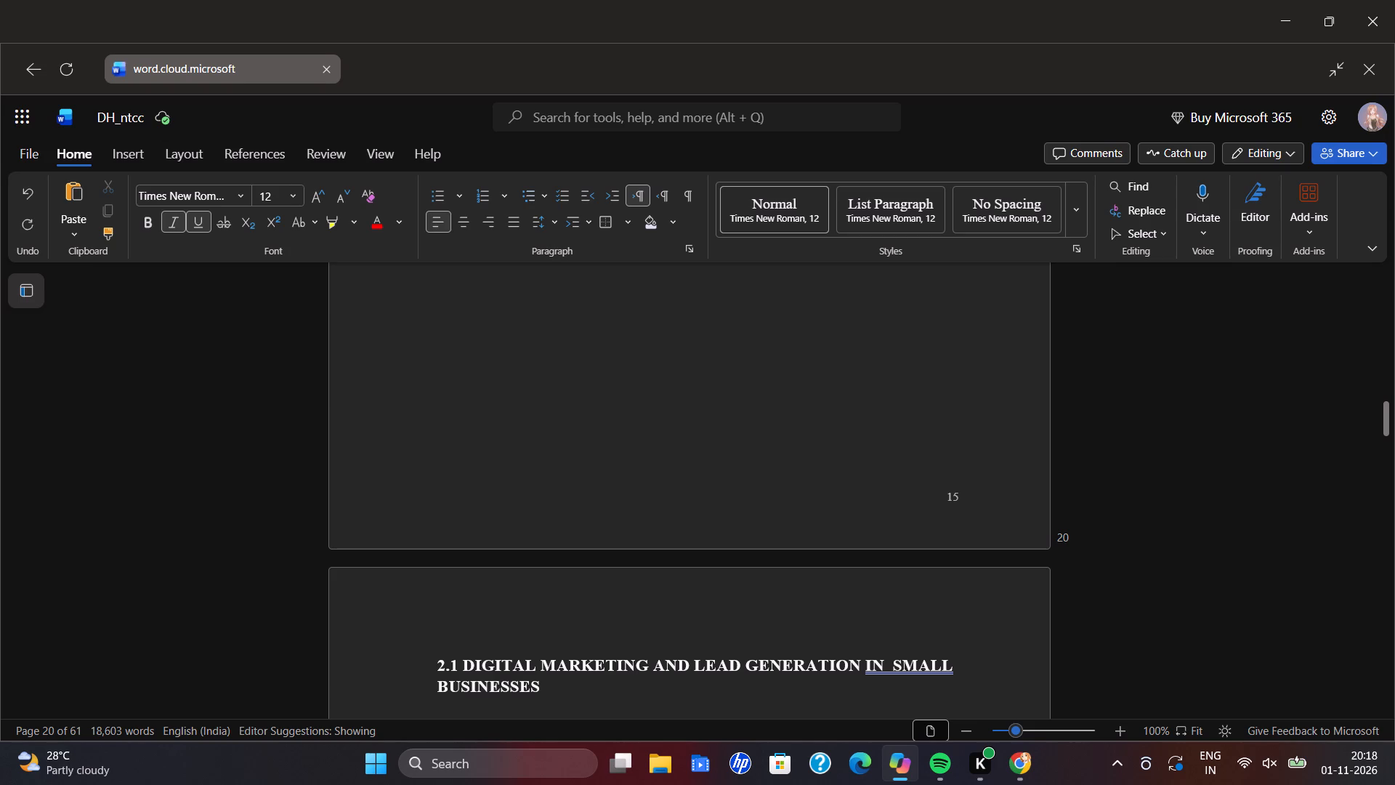
scroll(809, 606, down, 5)
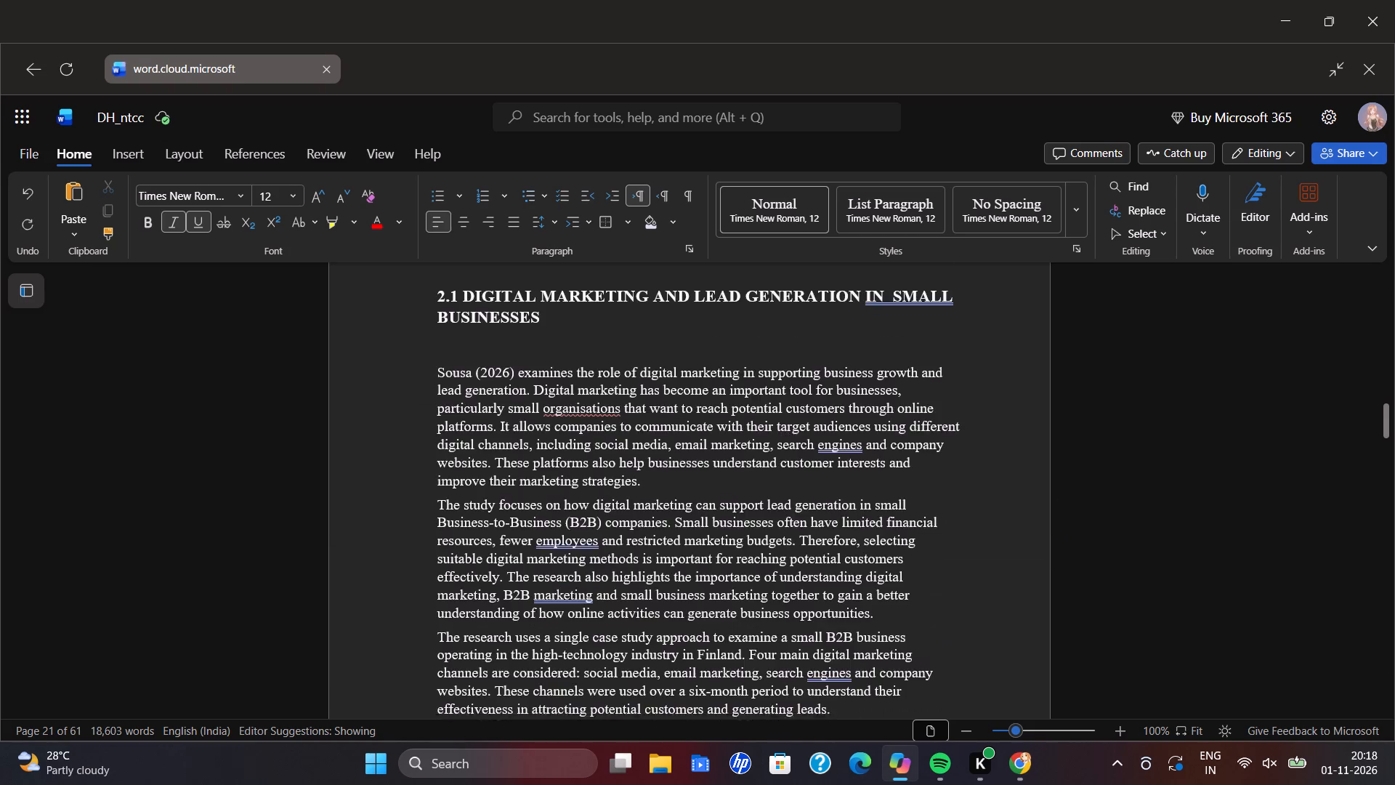
scroll(770, 593, down, 9)
scroll(764, 608, down, 14)
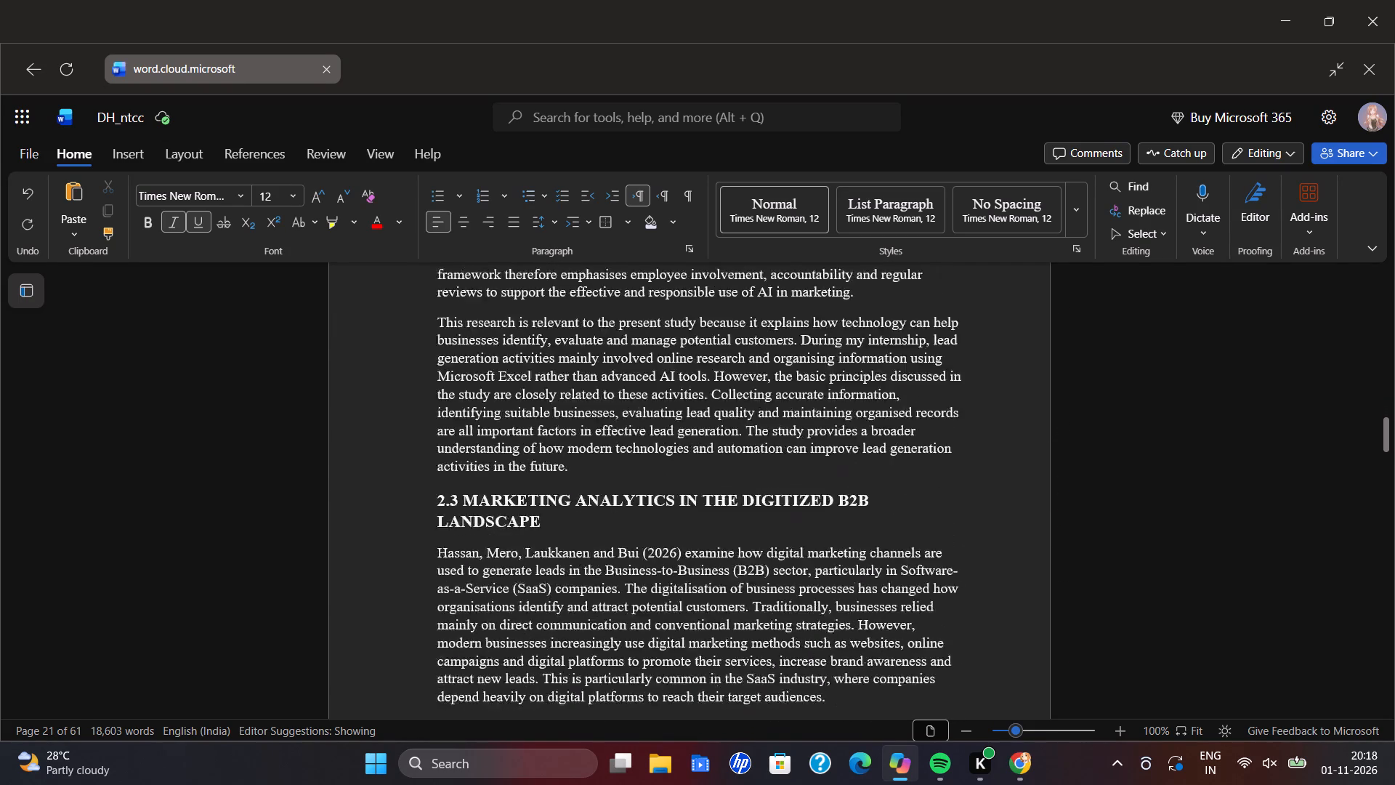
scroll(764, 606, down, 16)
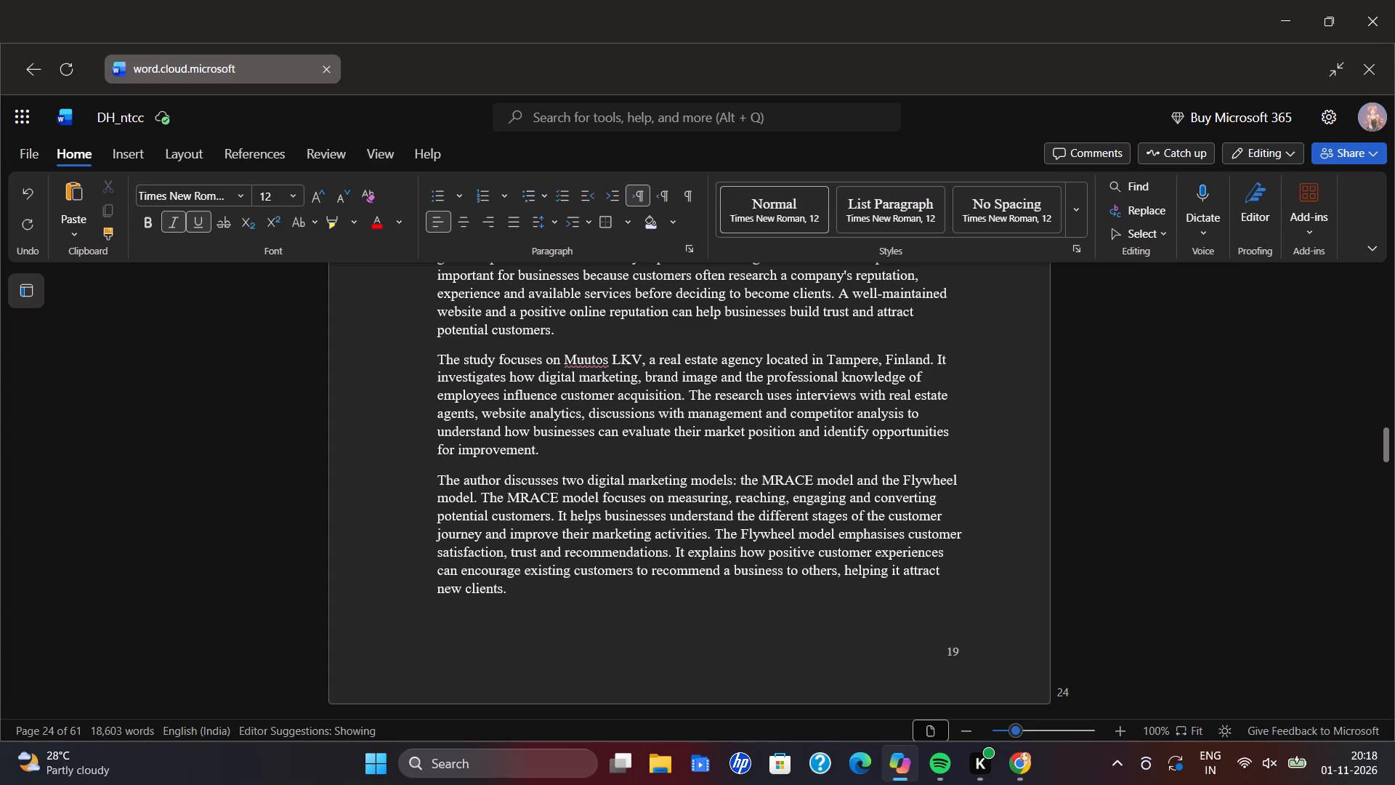
scroll(765, 597, down, 17)
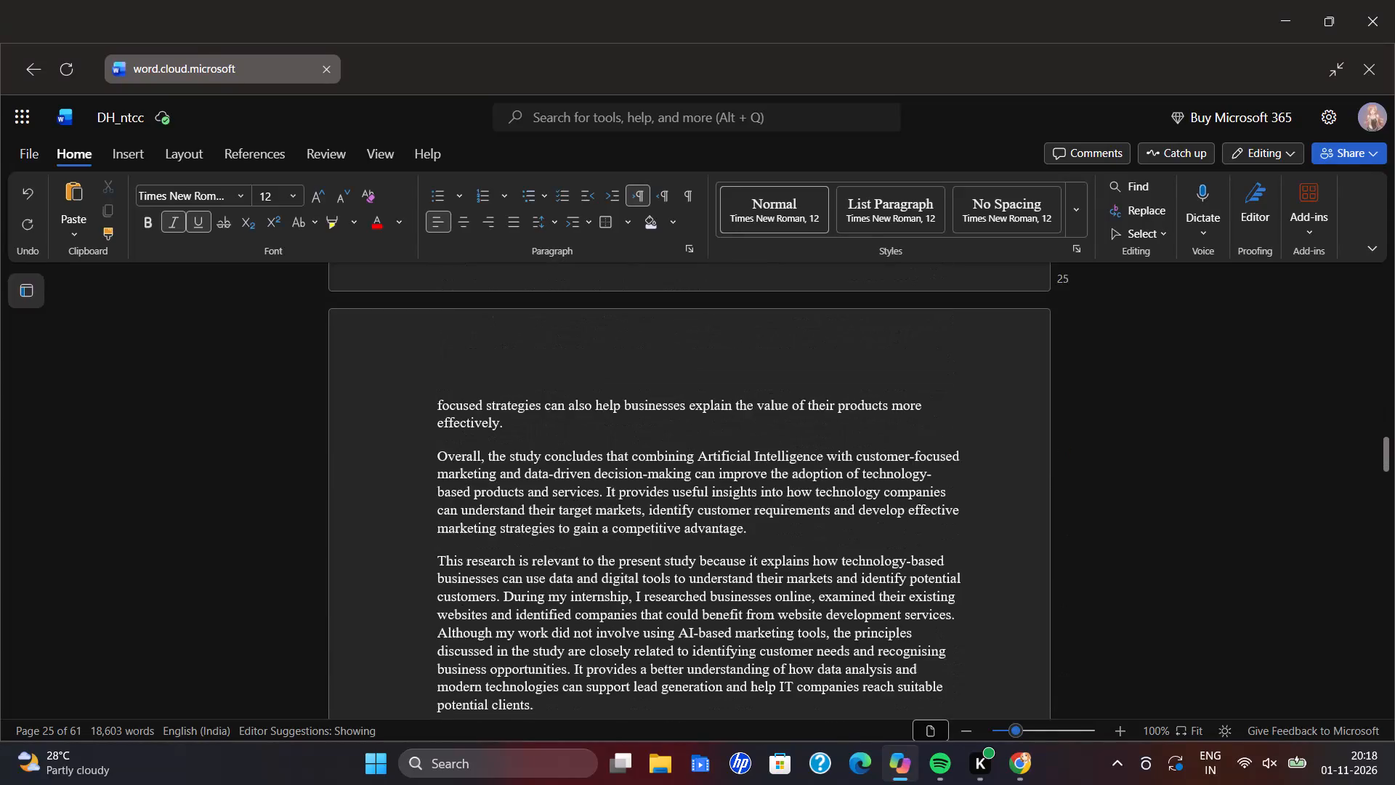
scroll(770, 587, down, 14)
scroll(800, 516, down, 10)
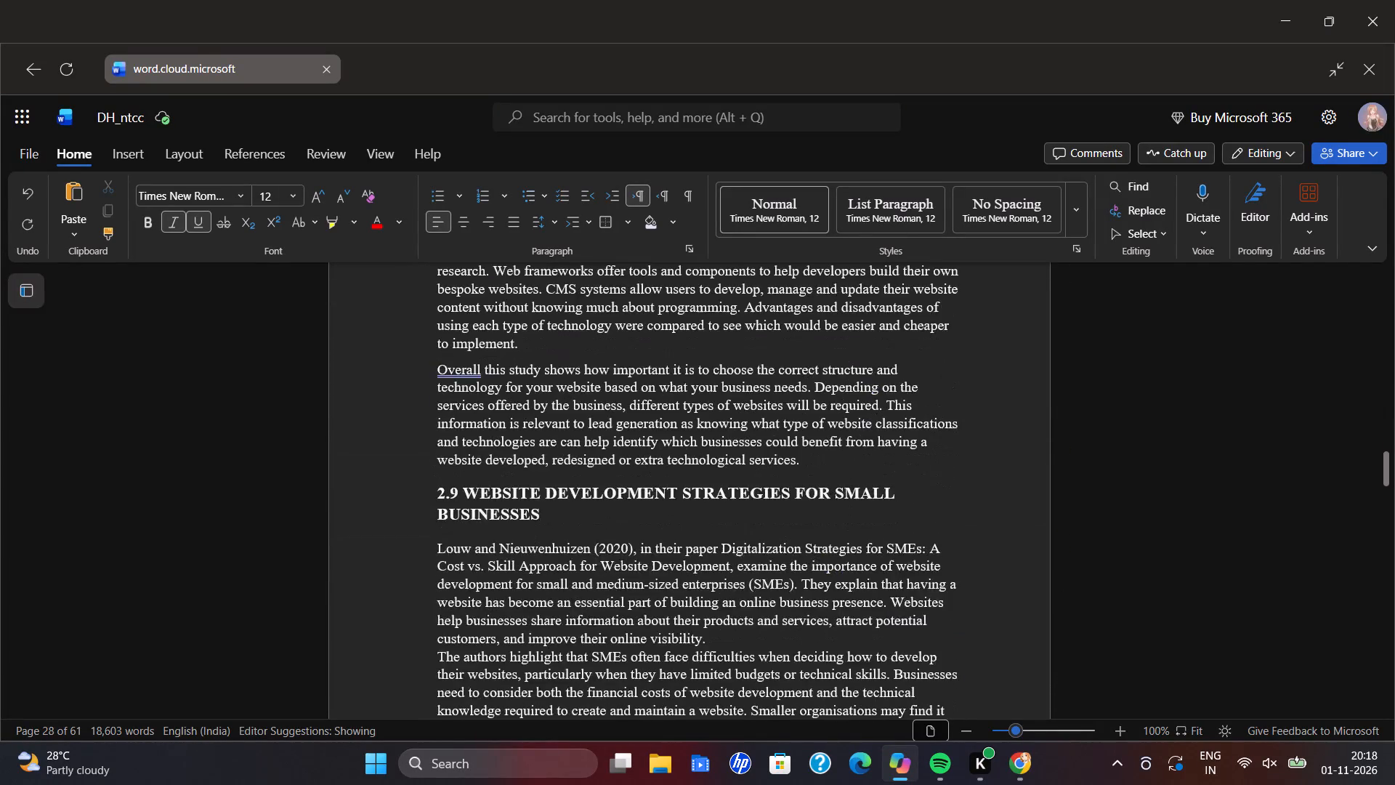
scroll(841, 498, down, 4)
scroll(841, 499, down, 20)
scroll(841, 499, down, 1)
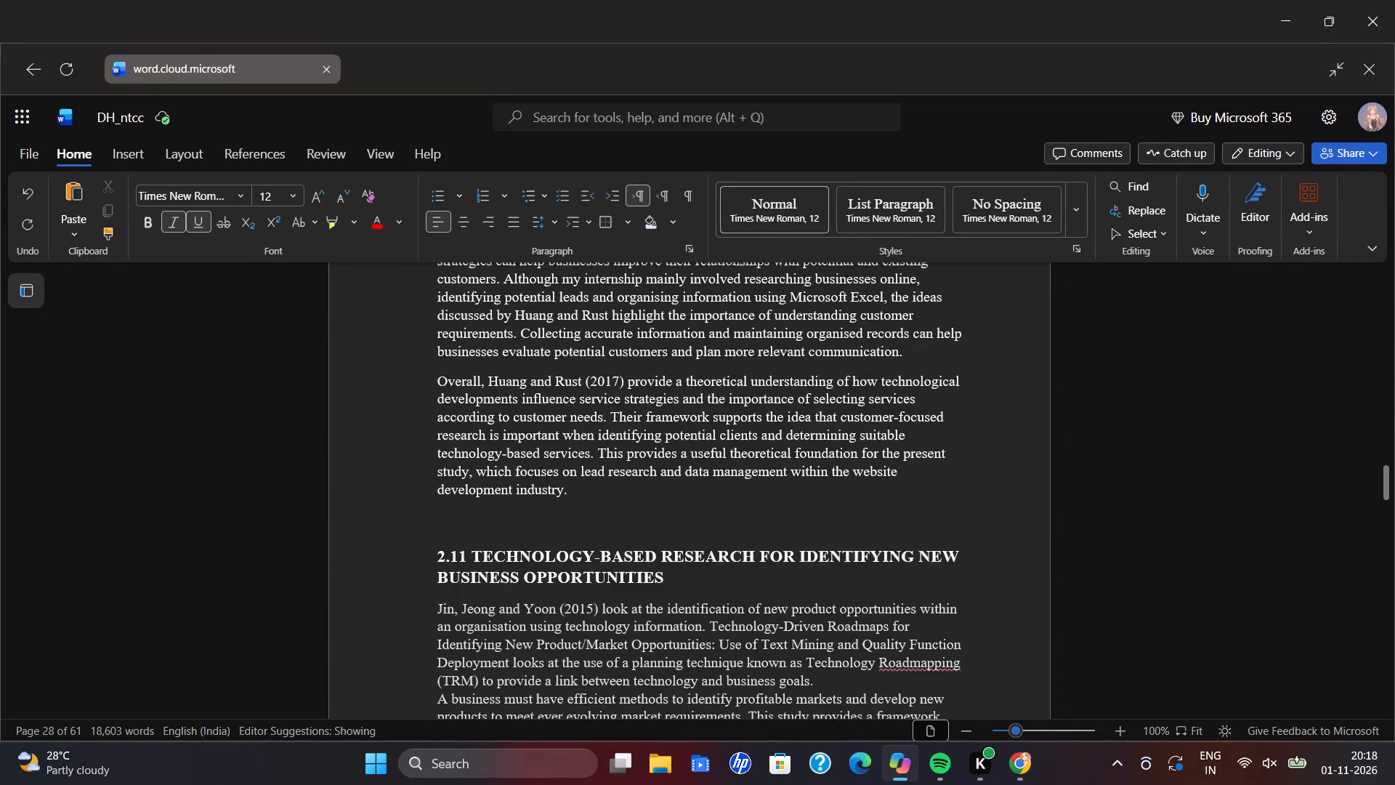
scroll(848, 480, down, 10)
scroll(777, 451, down, 9)
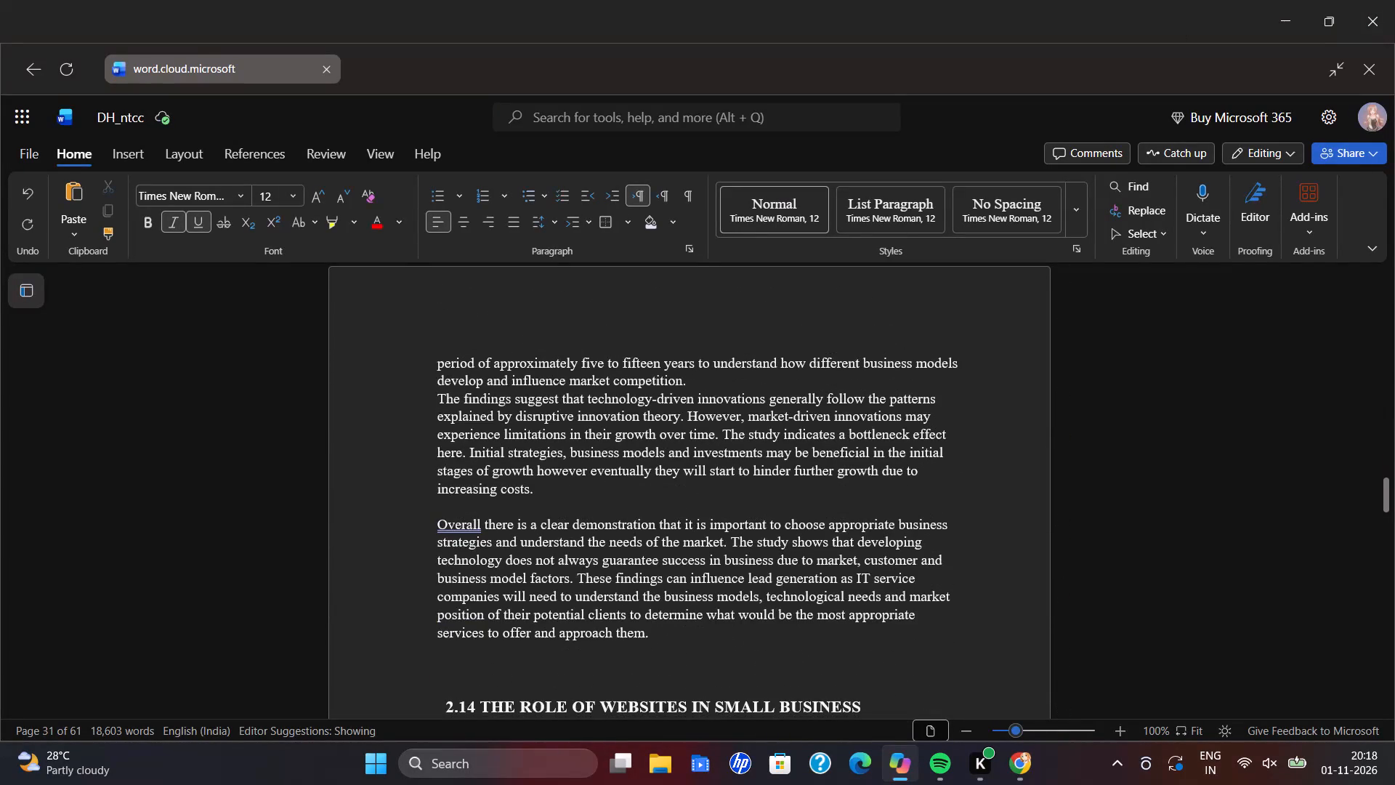
Examine section 2.4 Research Gaps Identified and continue into Chapter 3 Methodology, up to section 3.2 Data Preprocessing.
scroll(748, 599, down, 20)
scroll(748, 599, down, 6)
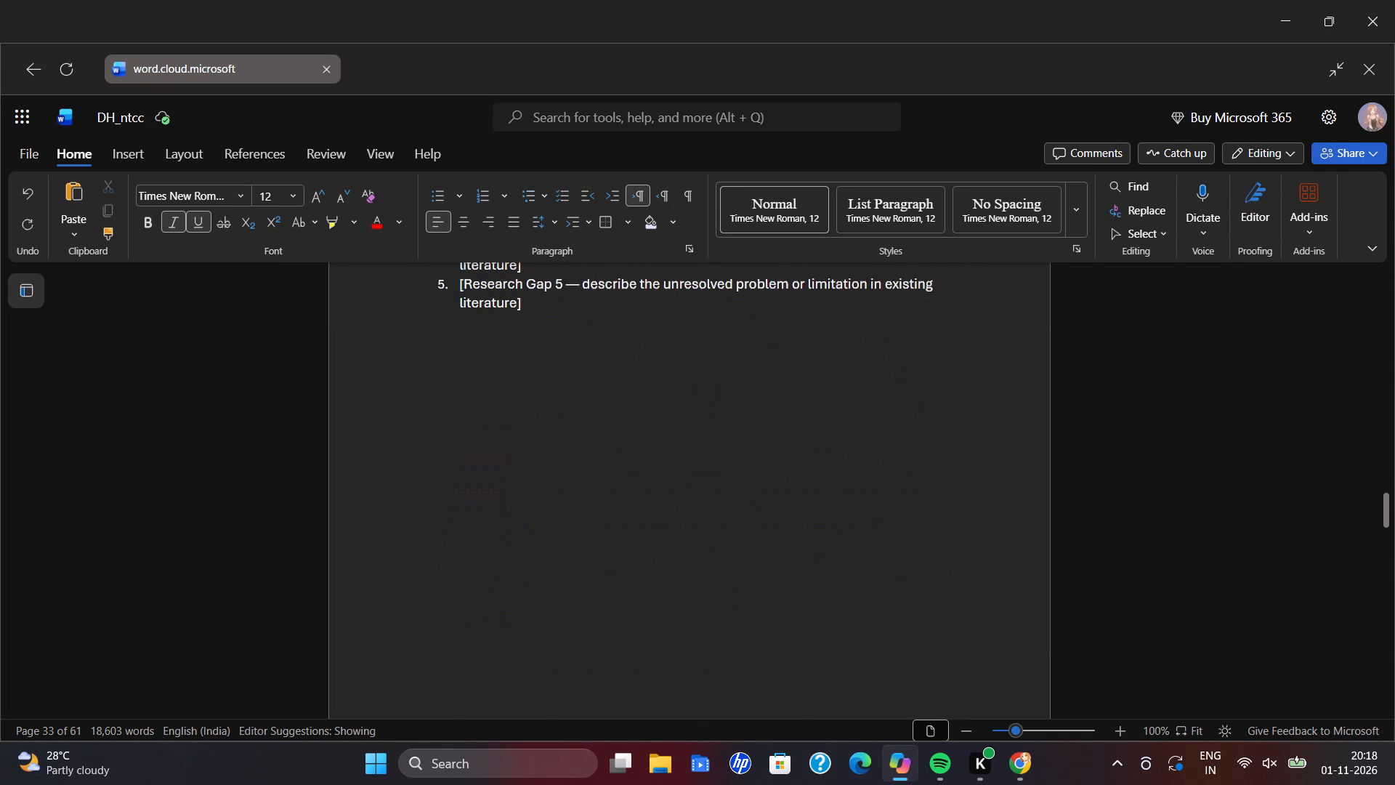
scroll(764, 610, up, 5)
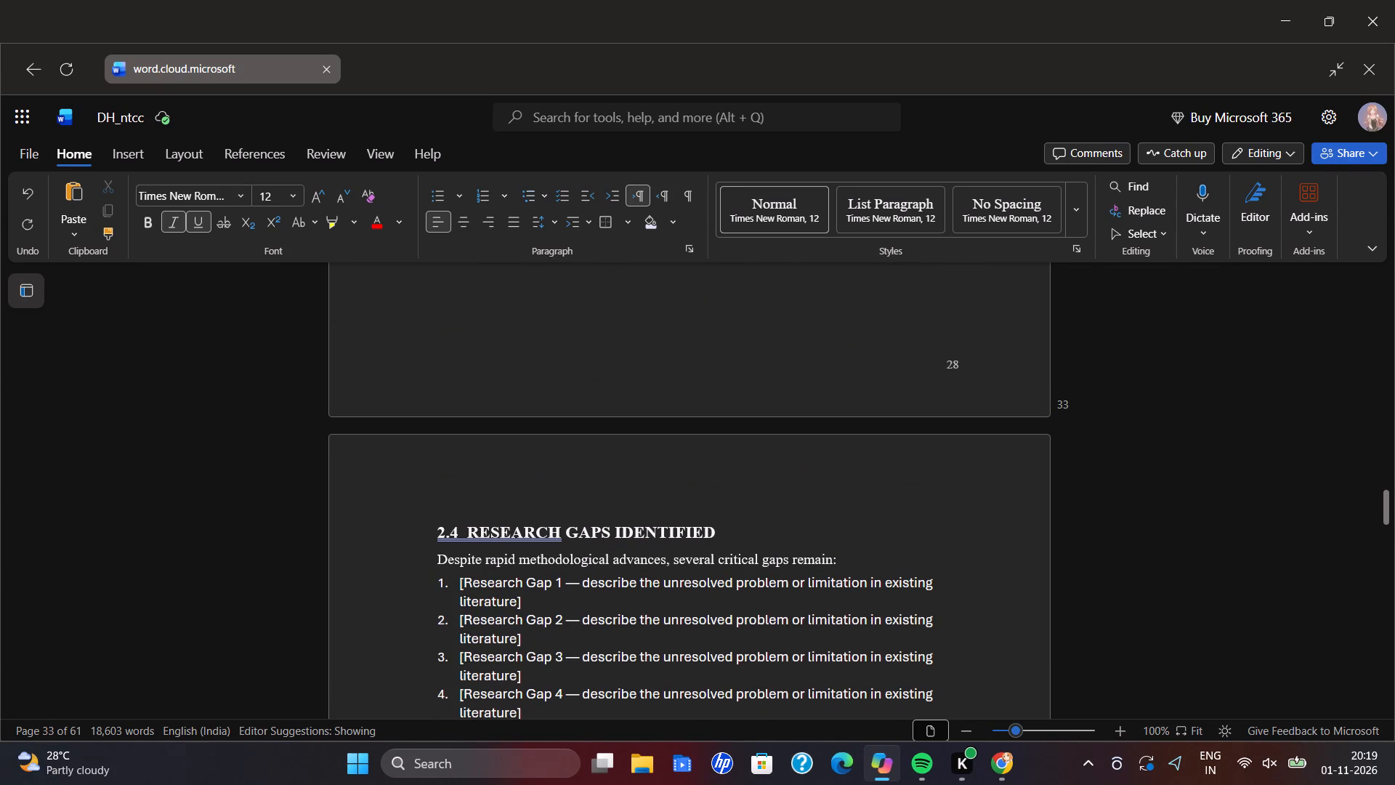
scroll(422, 534, down, 18)
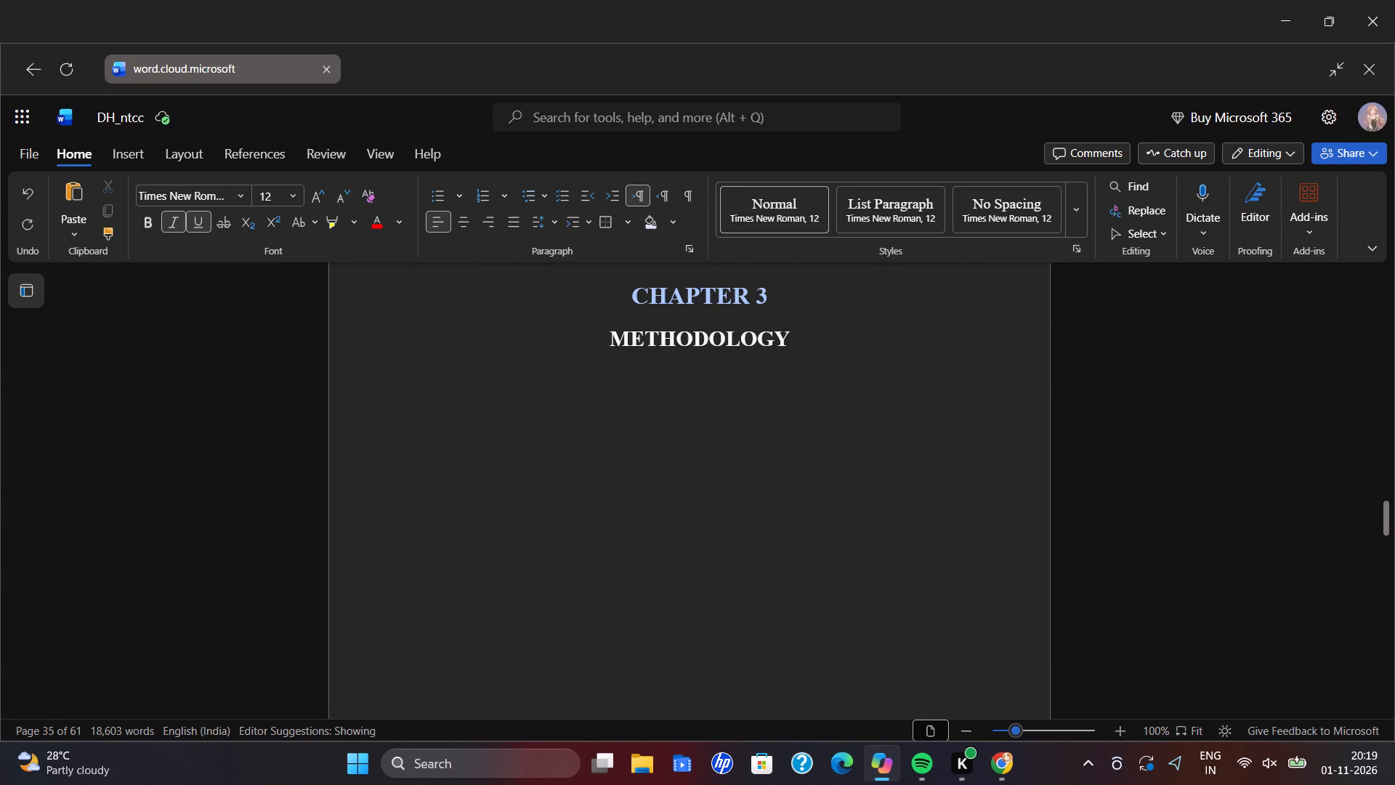
scroll(434, 536, down, 10)
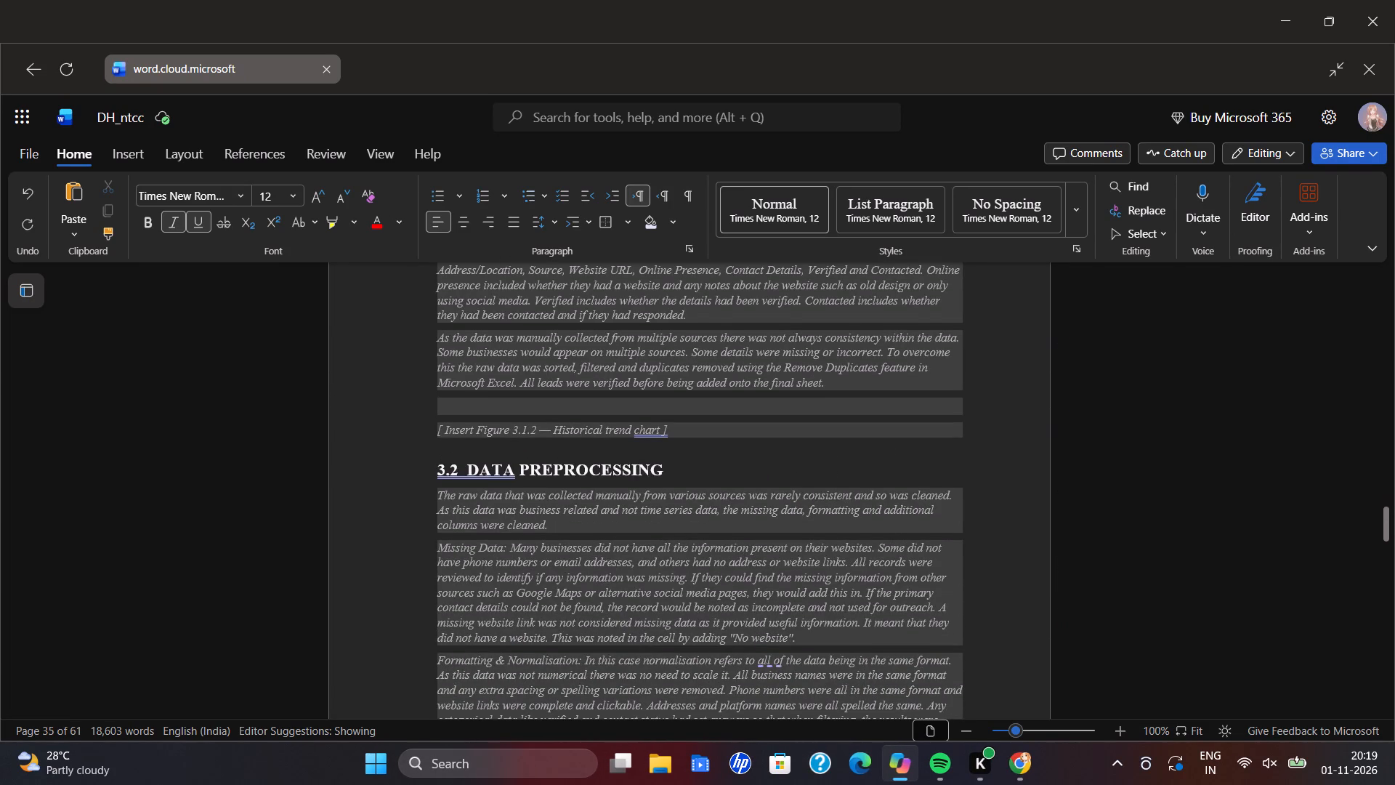
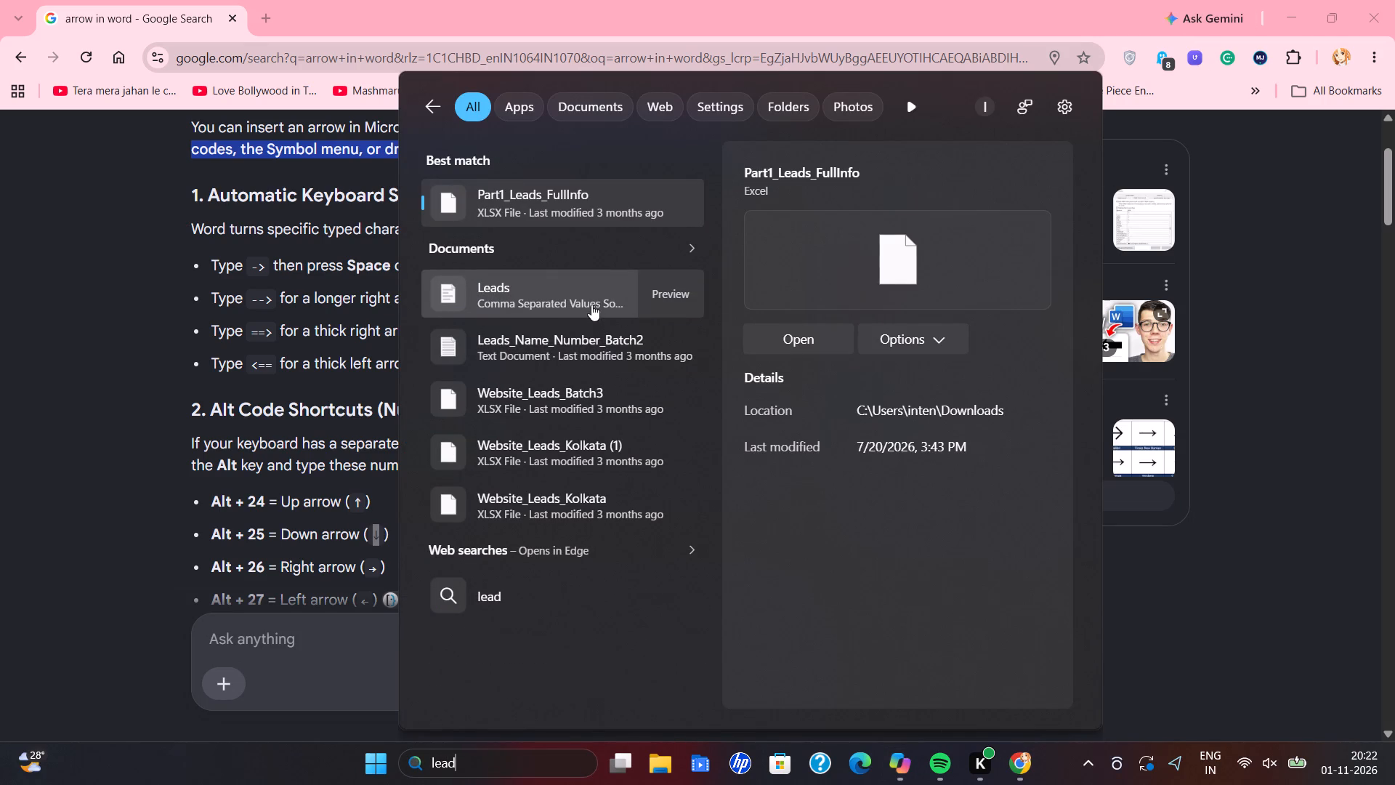
click(581, 451)
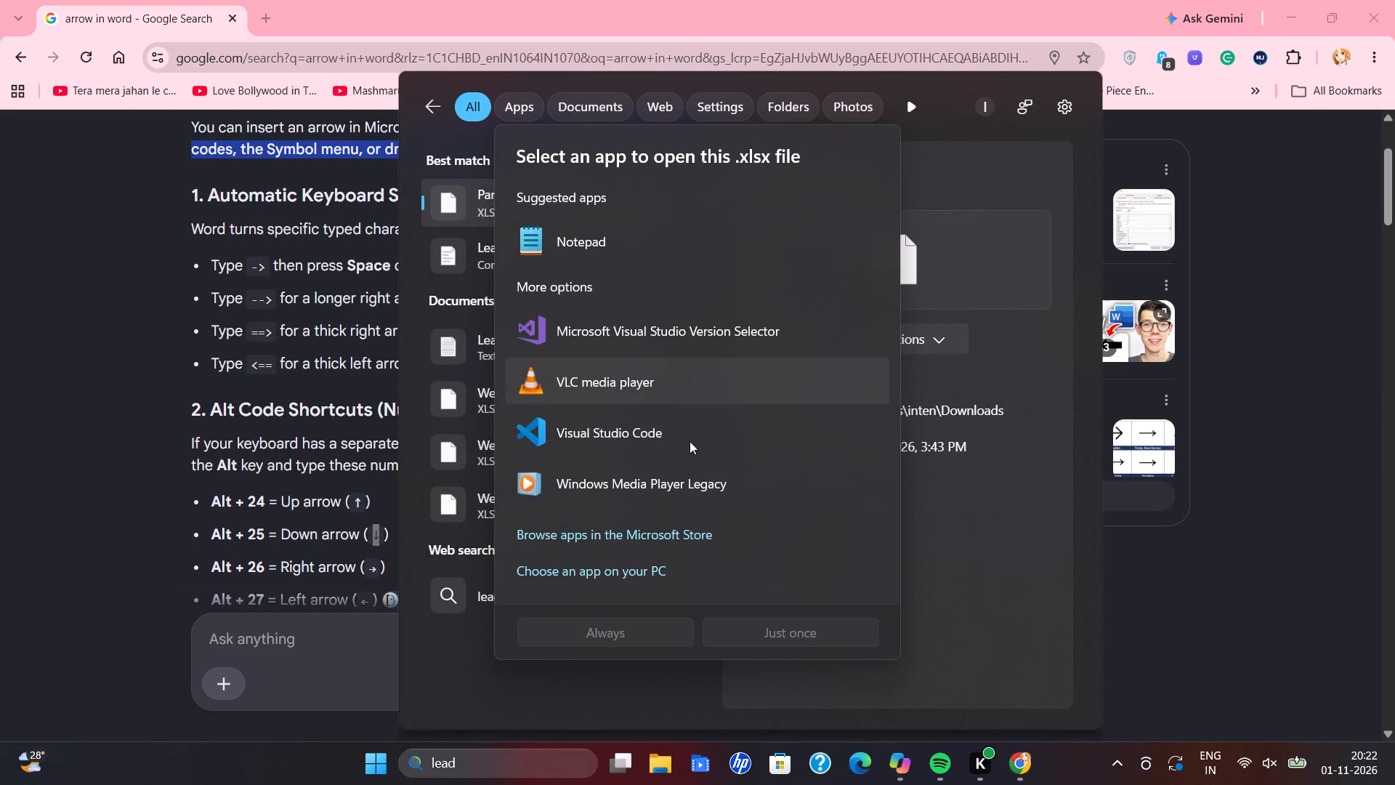
click(930, 504)
Open the Leads_Name_Number_Batch2 text file once in Notepad, look over its list of leads, and close it.
click(562, 338)
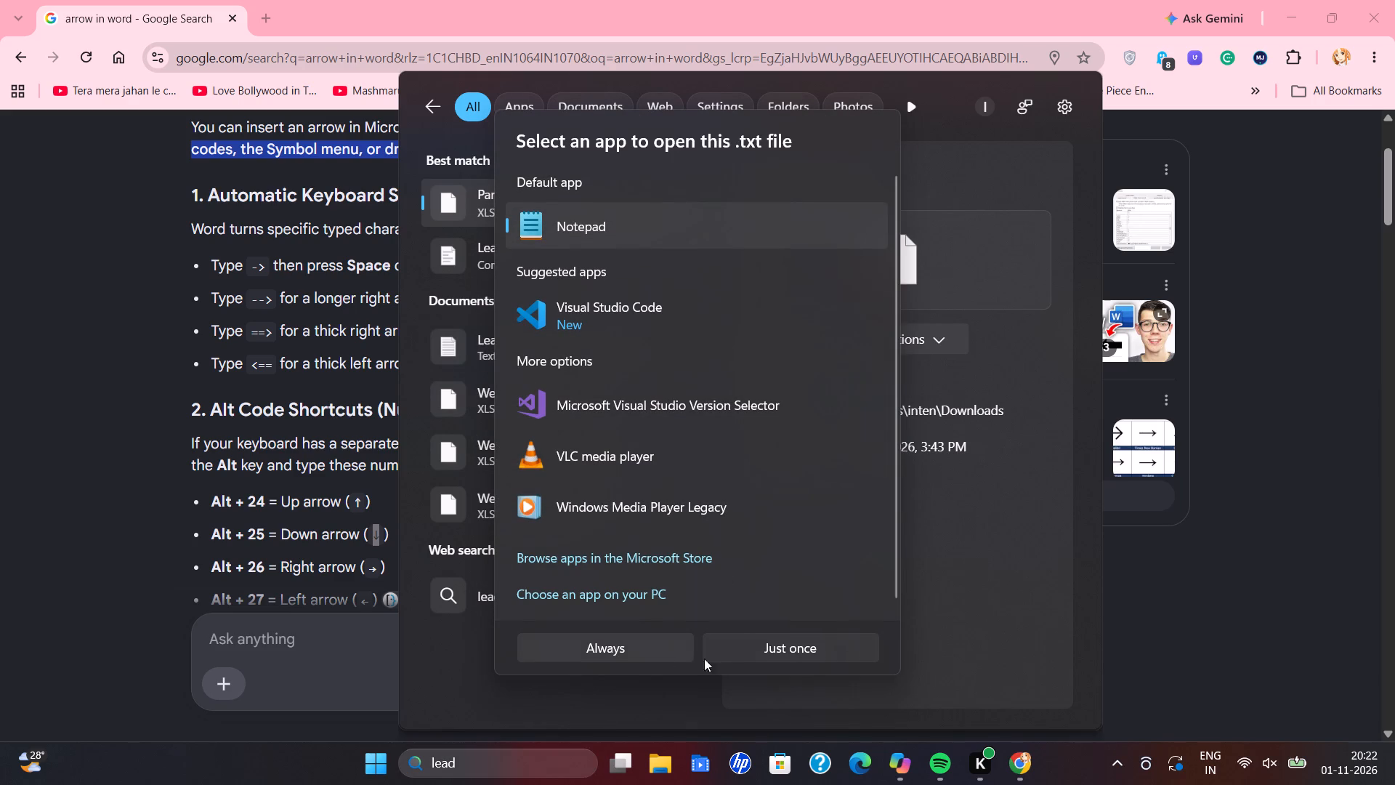
click(757, 654)
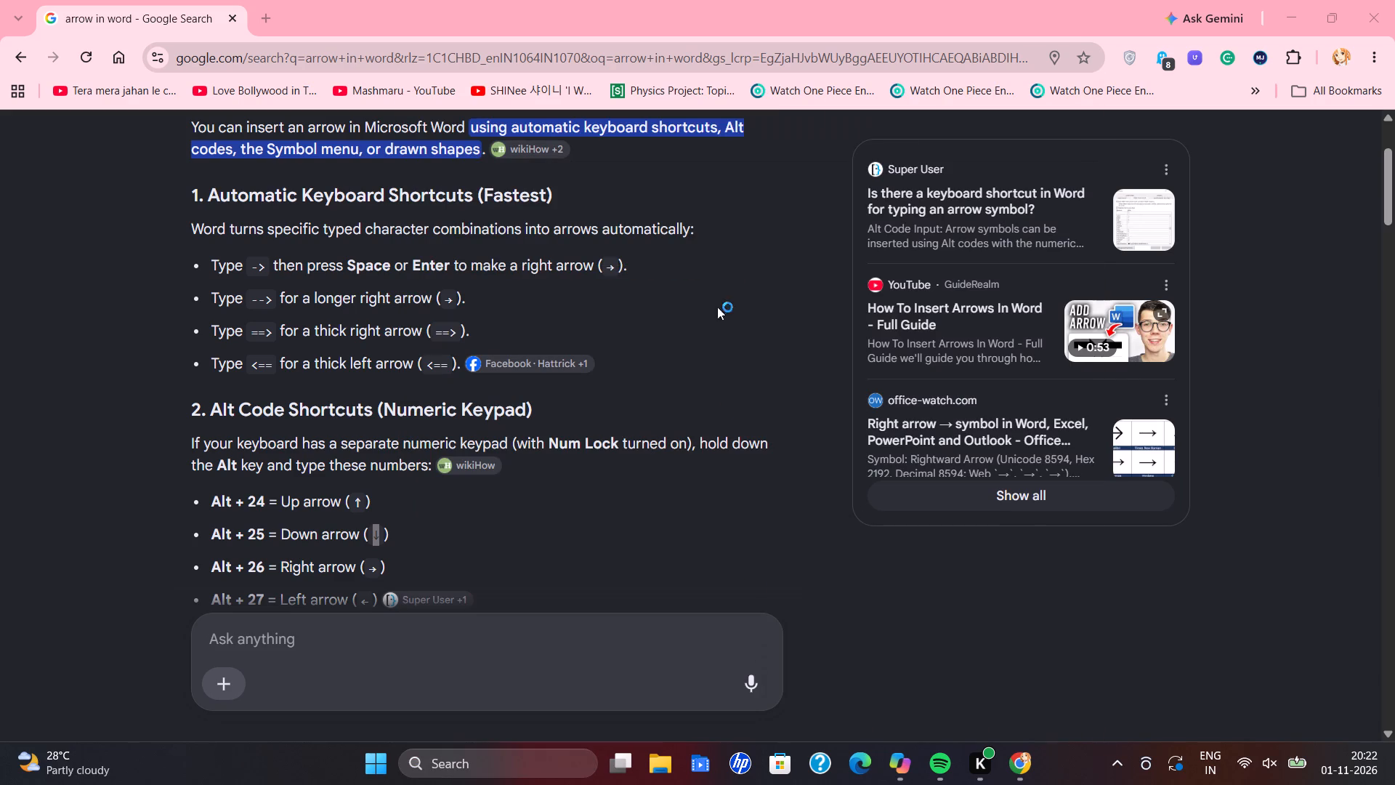
click(860, 150)
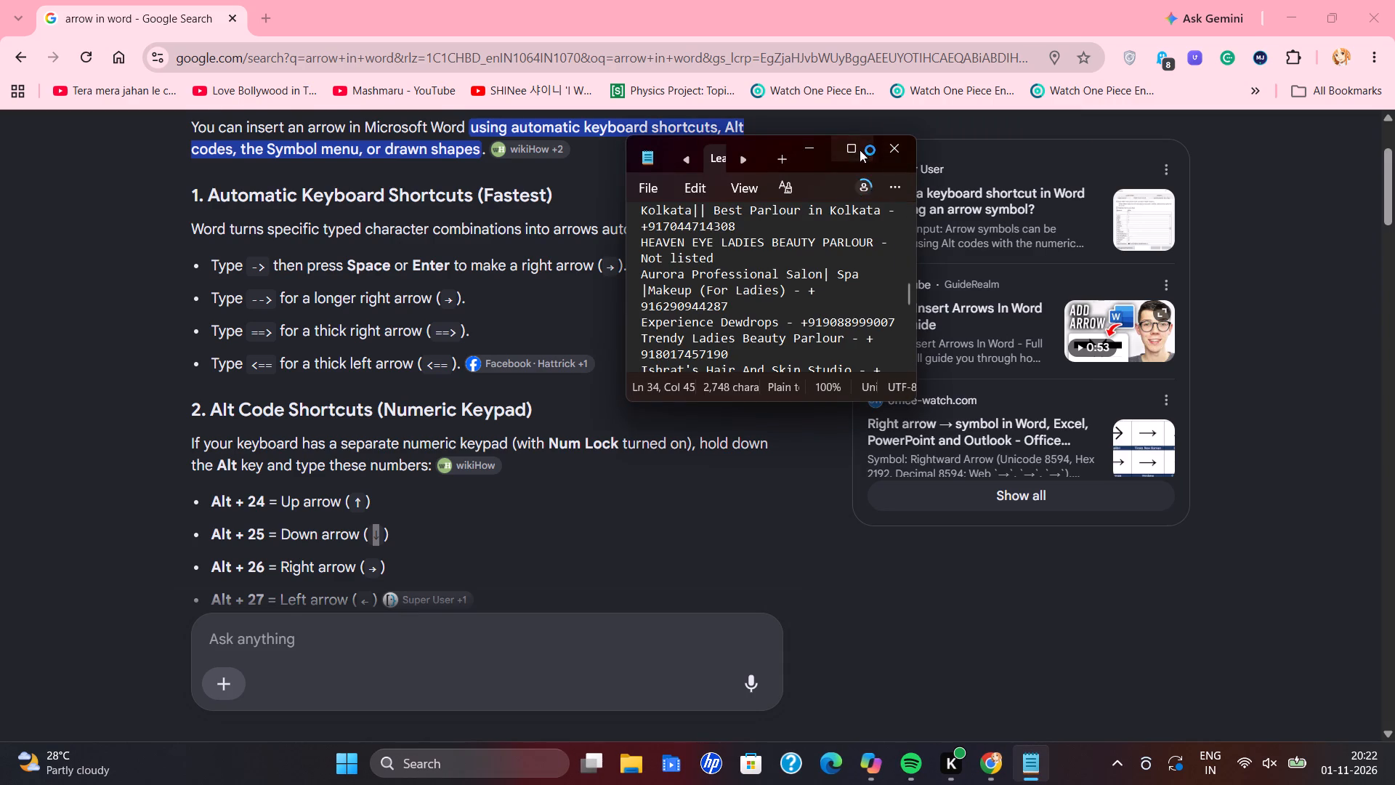
scroll(369, 258, up, 11)
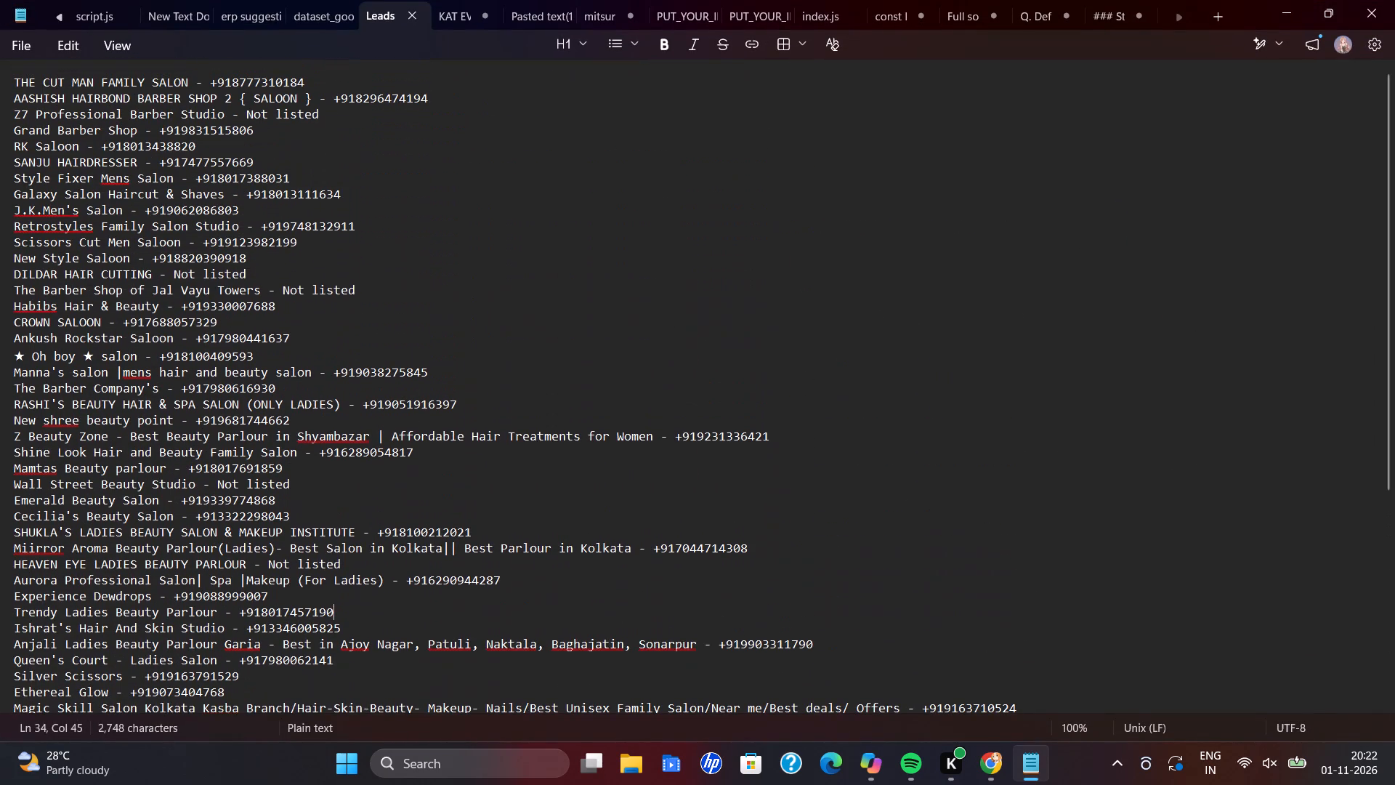
scroll(370, 252, up, 3)
click(1383, 1)
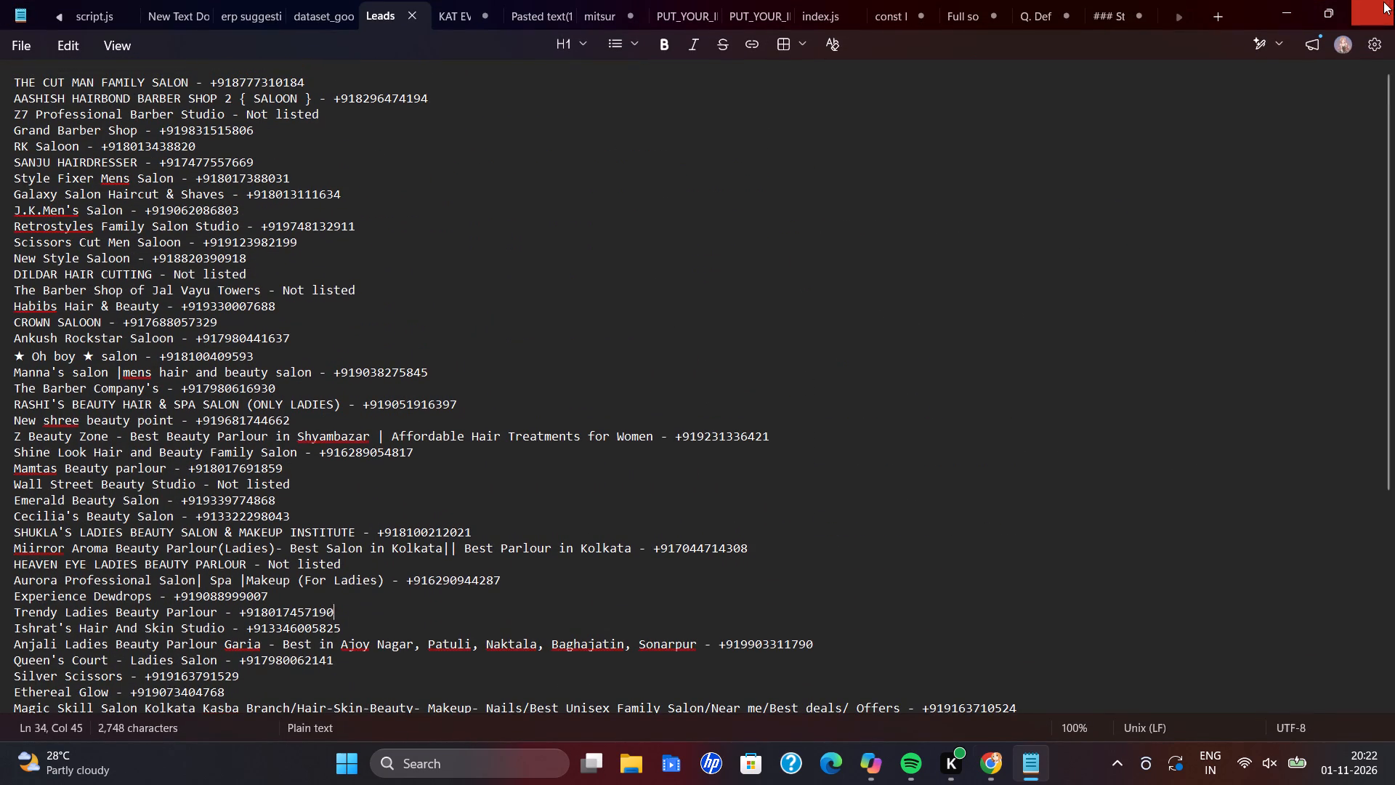
Search the computer for "lead excel", then dismiss the search.
click(545, 747)
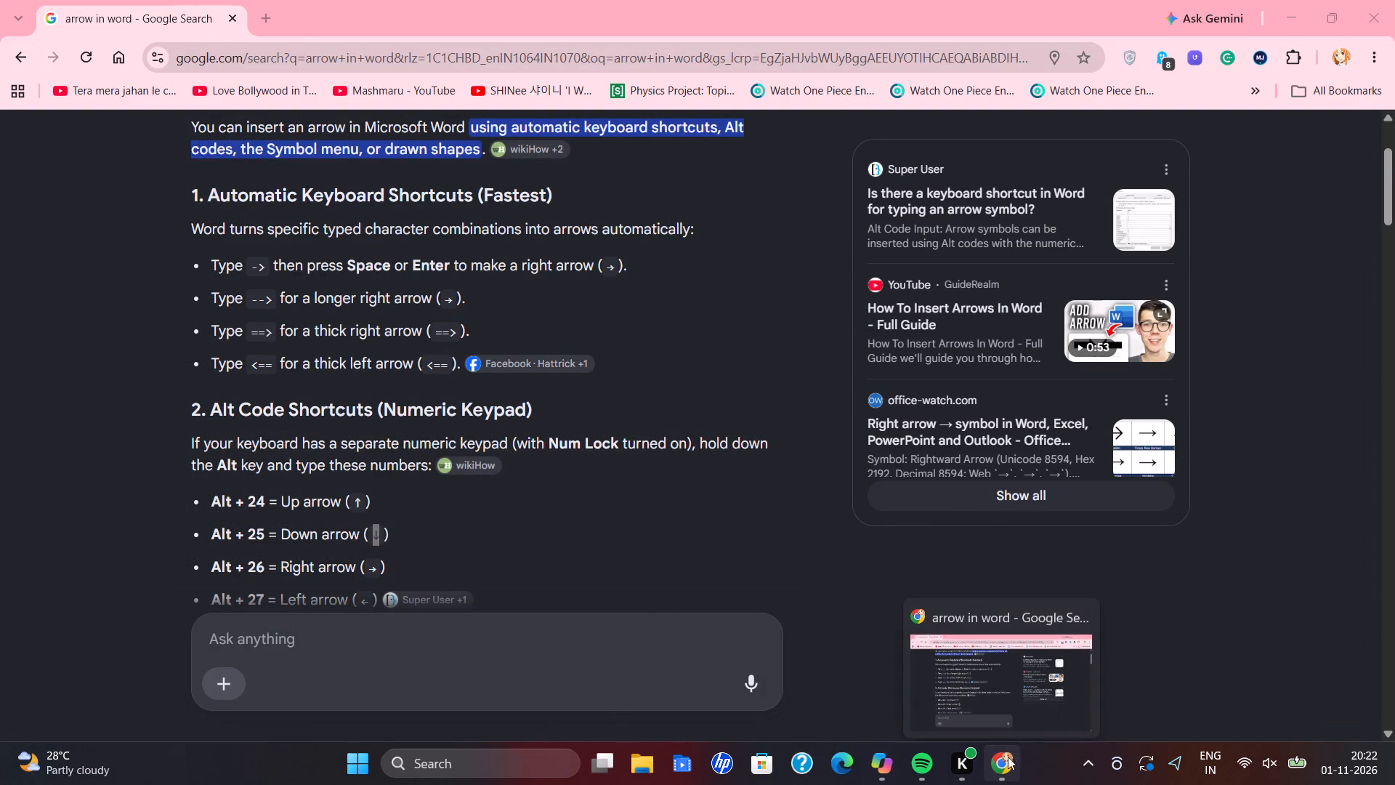
click(543, 754)
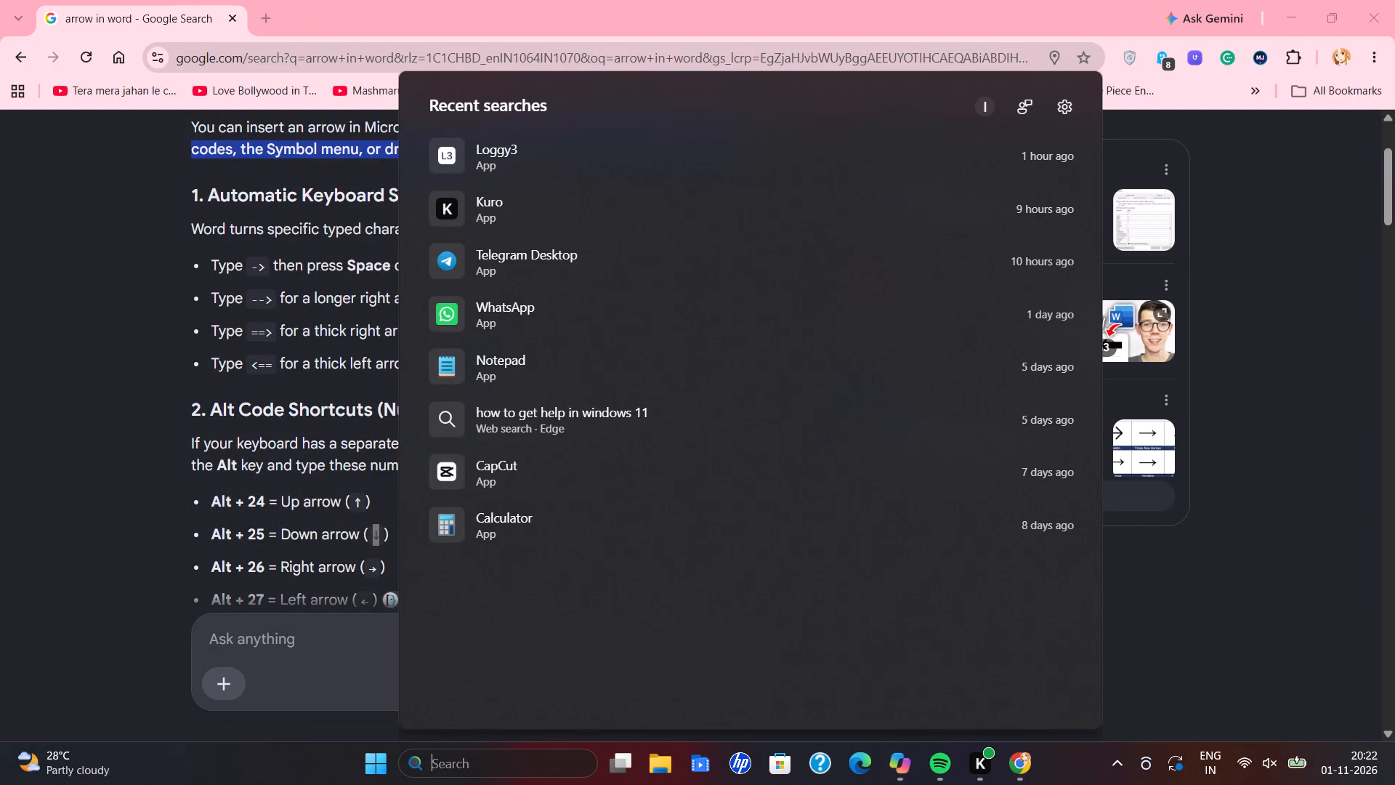
text(lead ex)
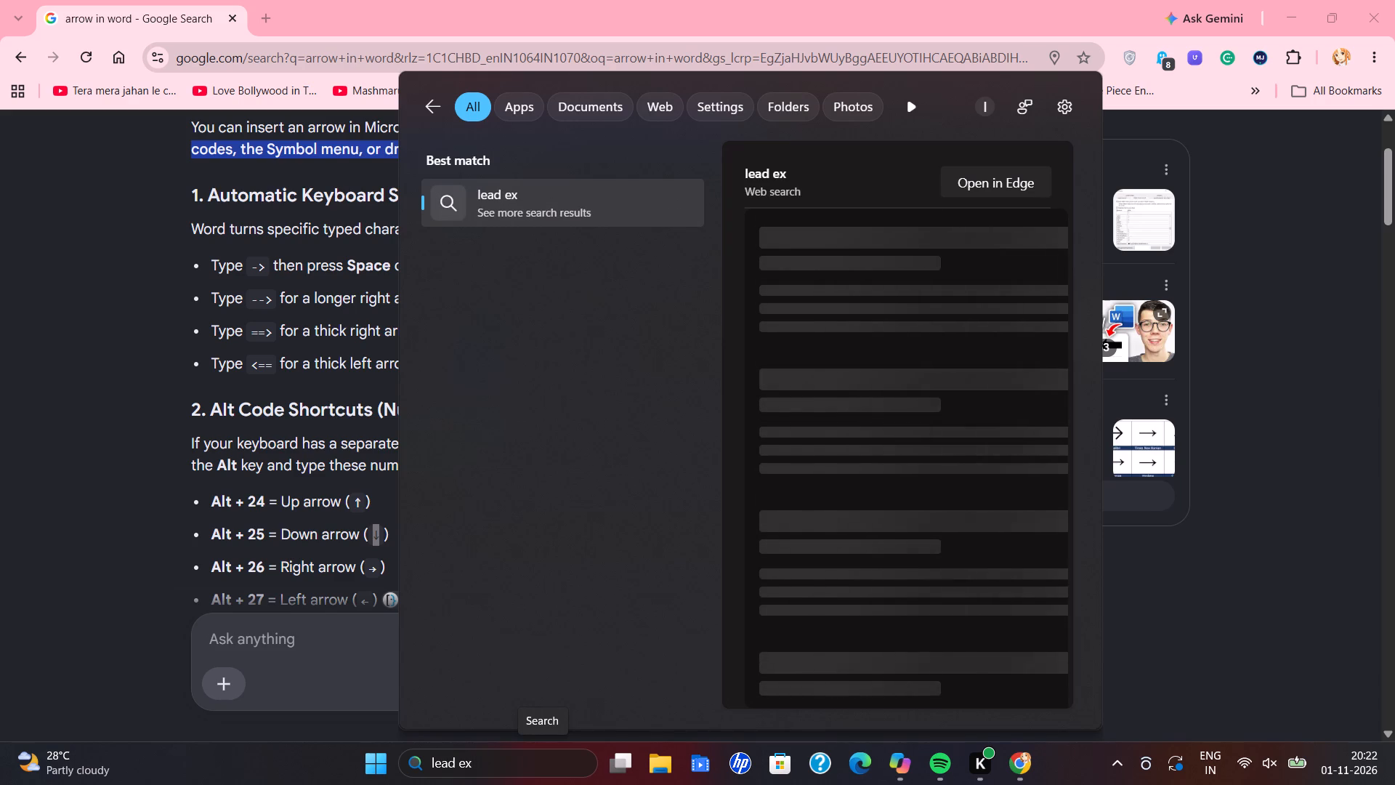
text(ceel)
key(BackSpace)
key(BackSpace)
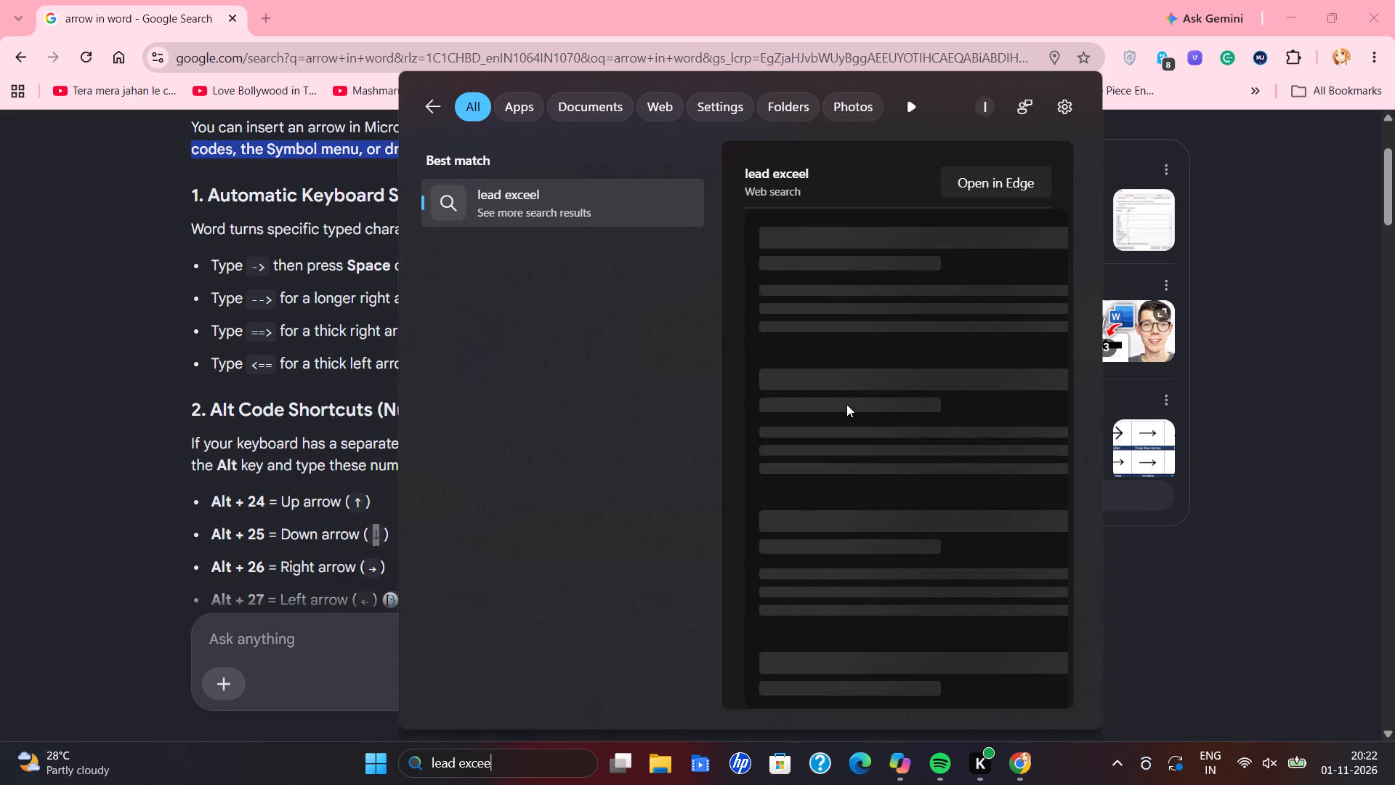
key(k)
key(BackSpace)
key(l)
click(1163, 587)
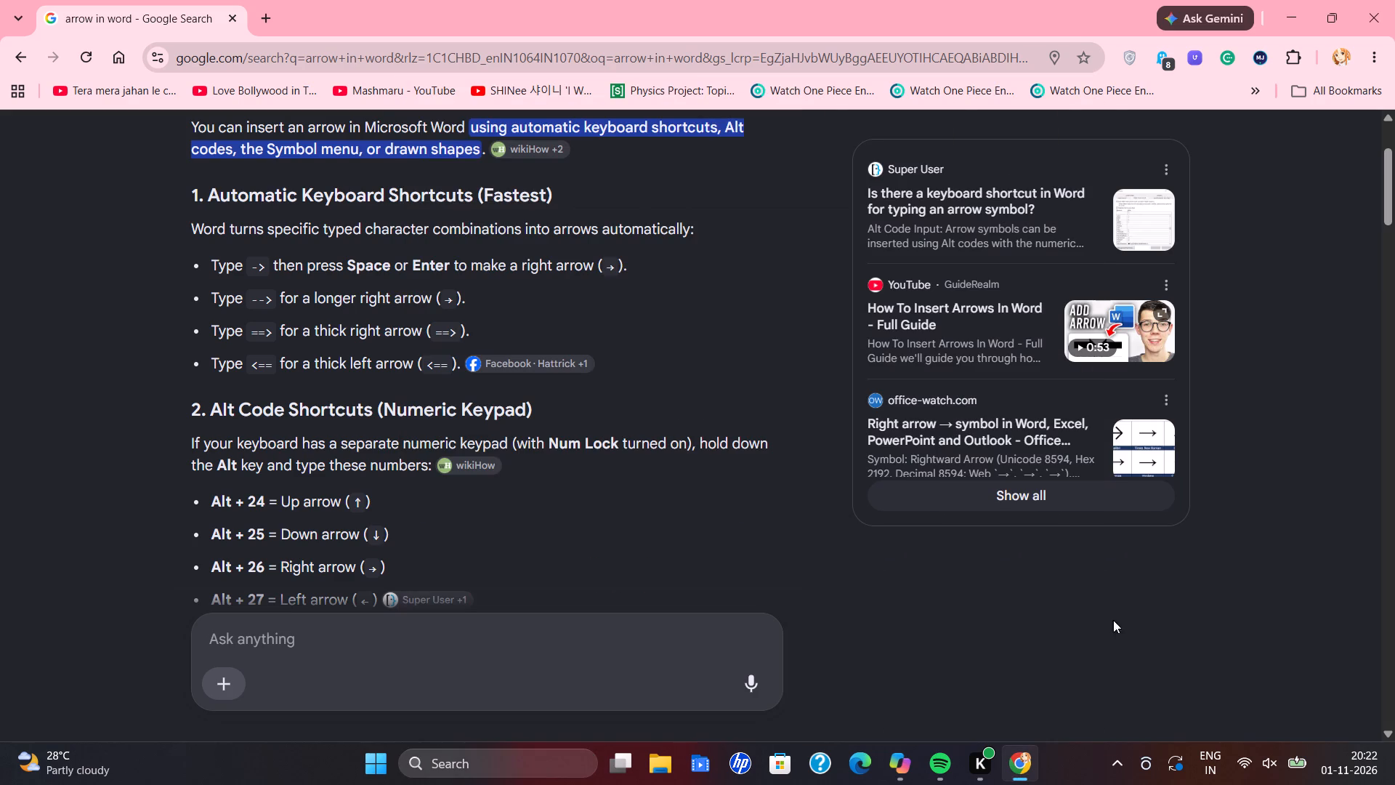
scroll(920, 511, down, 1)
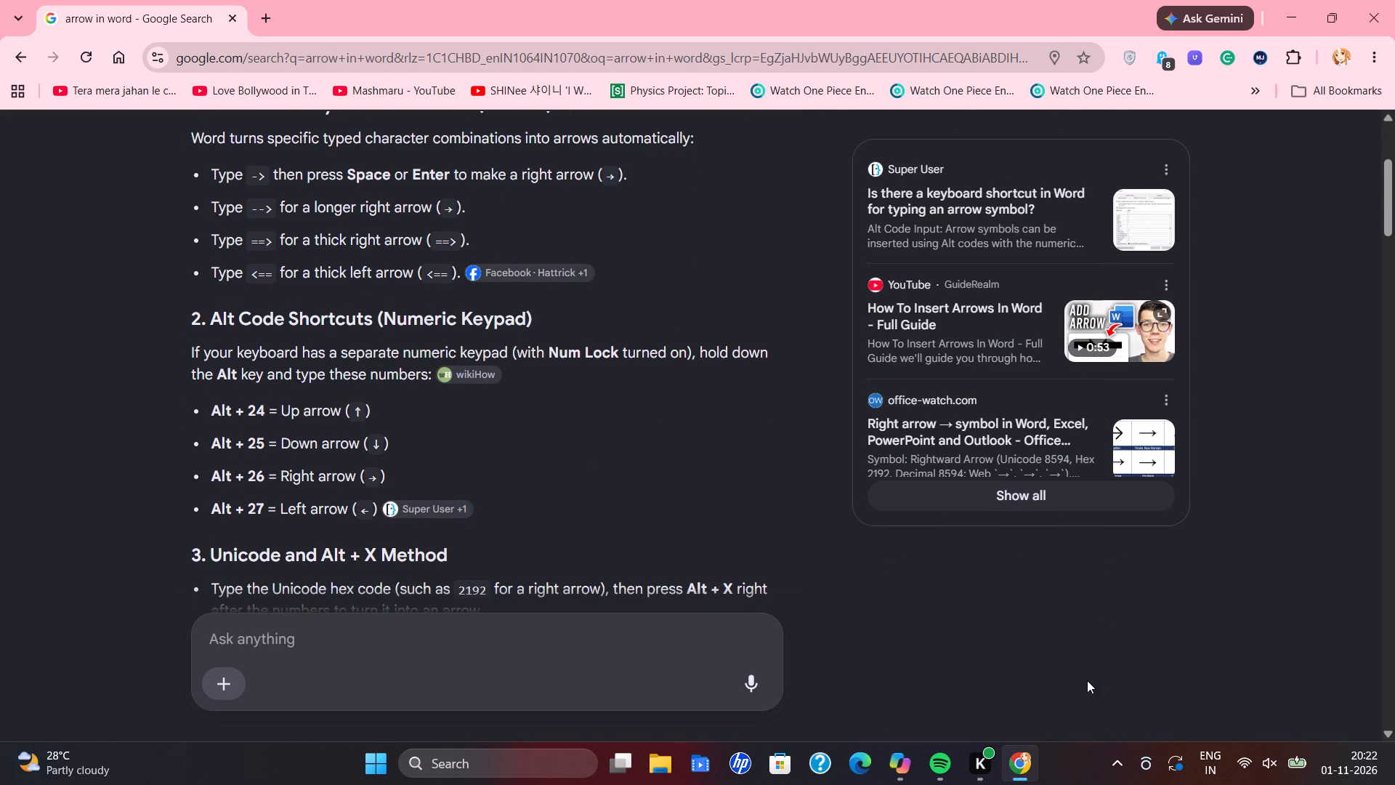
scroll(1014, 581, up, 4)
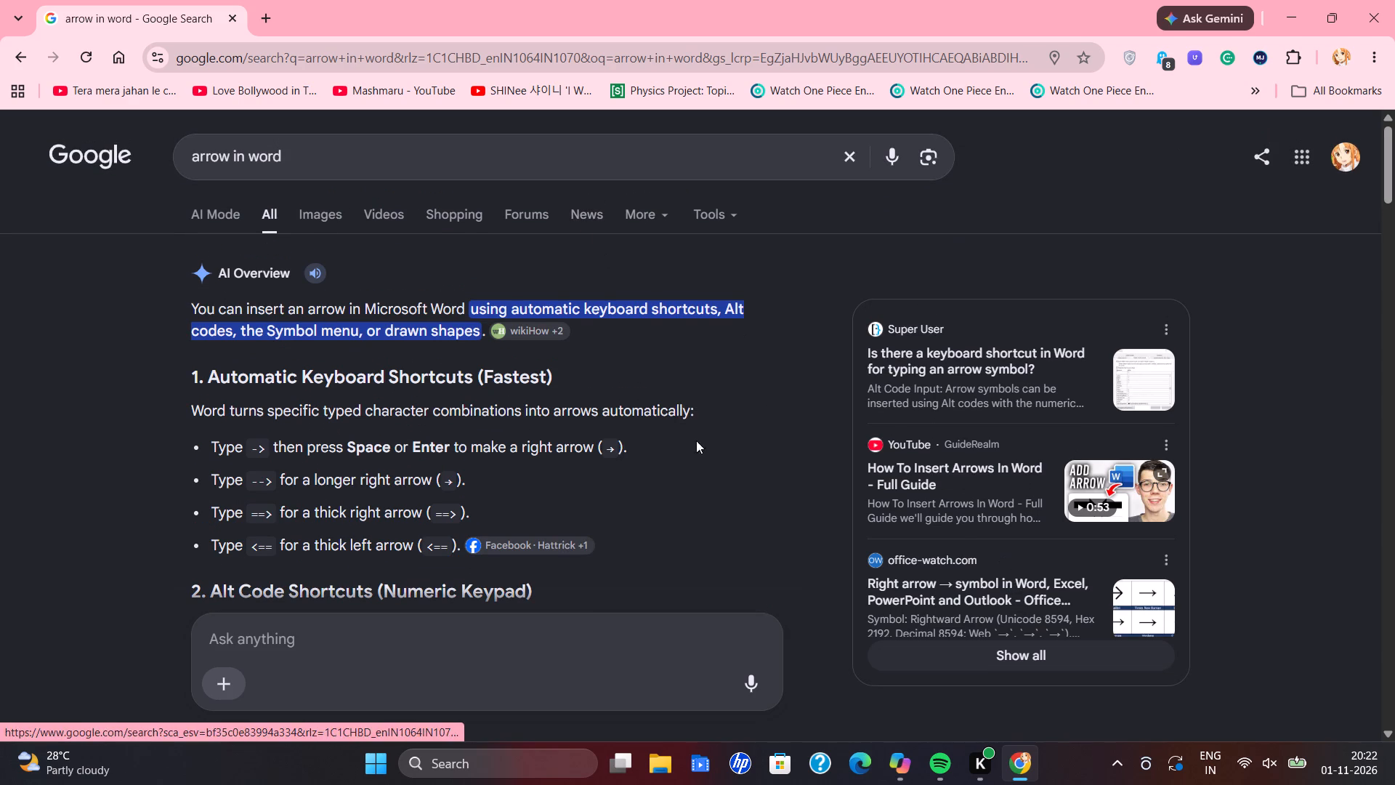
Go back from the DH_ntcc report to the Word home page, switch to Excel for the web, and open the recent workbook Book.
click(904, 768)
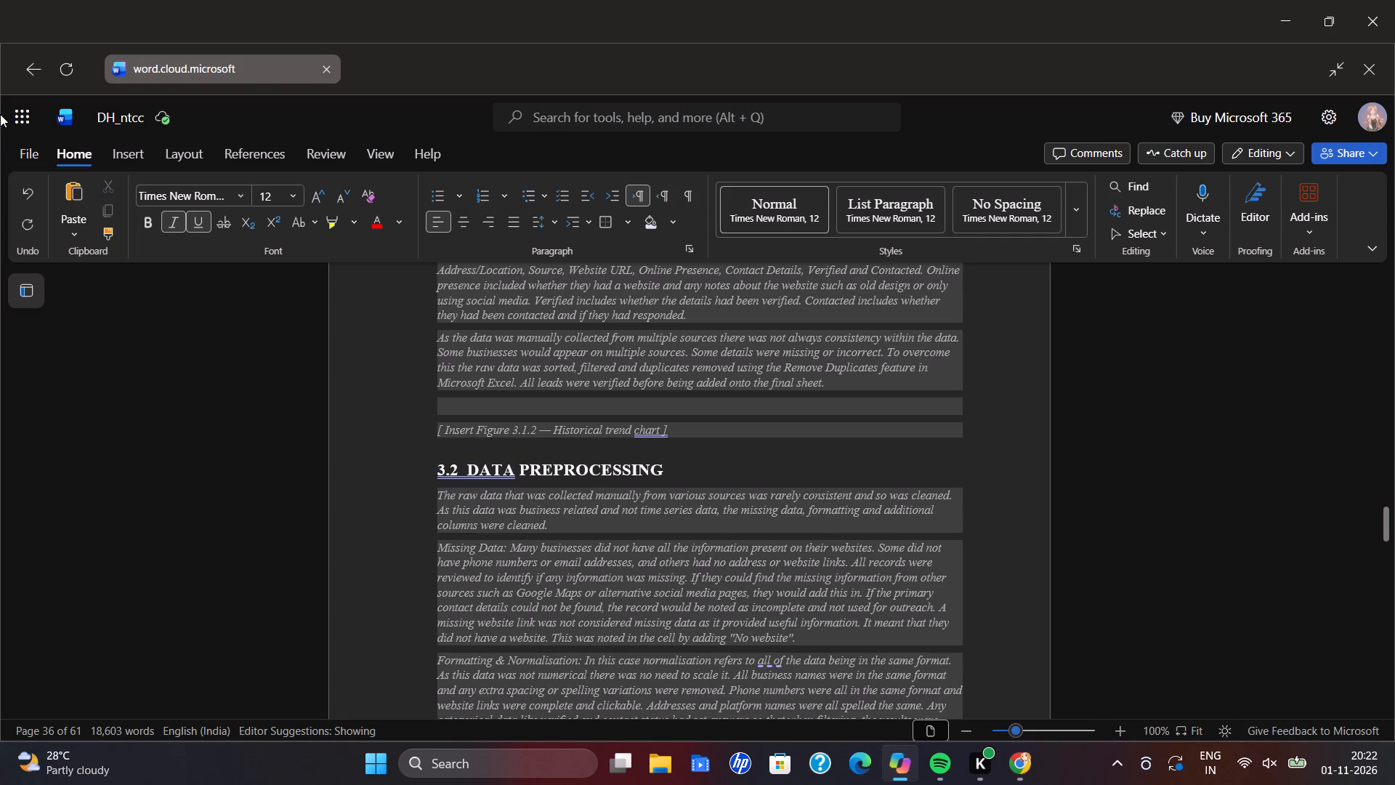
click(35, 73)
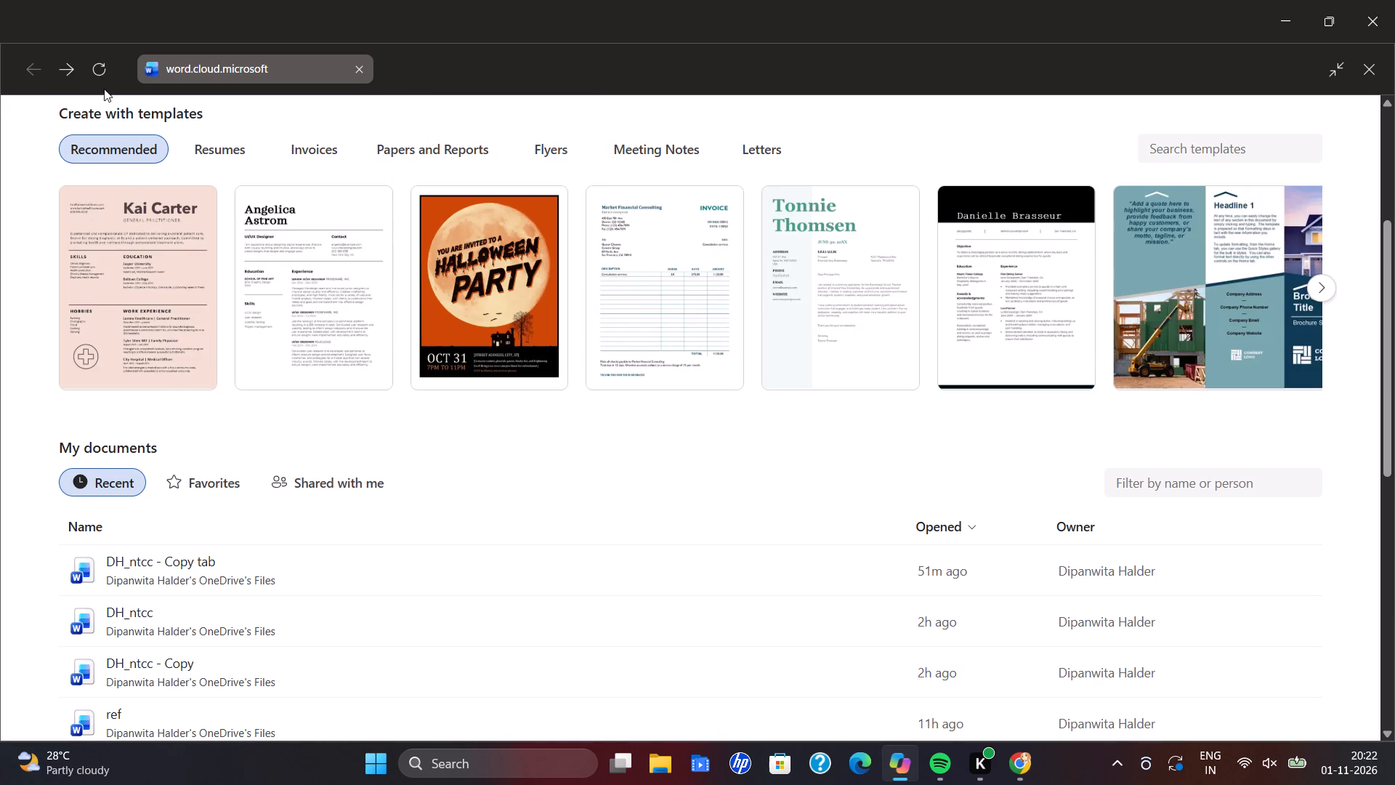
scroll(126, 197, up, 7)
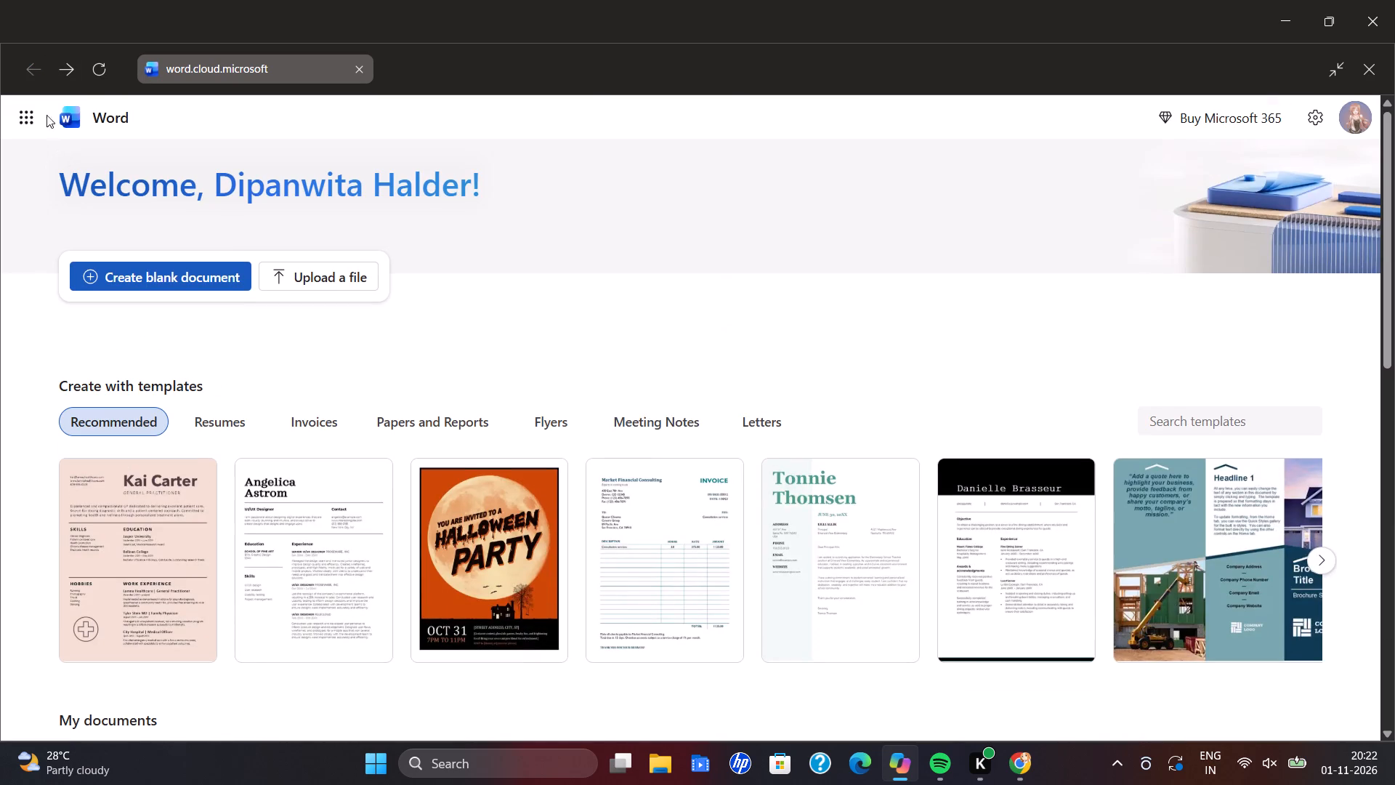
click(37, 108)
click(39, 129)
click(39, 129)
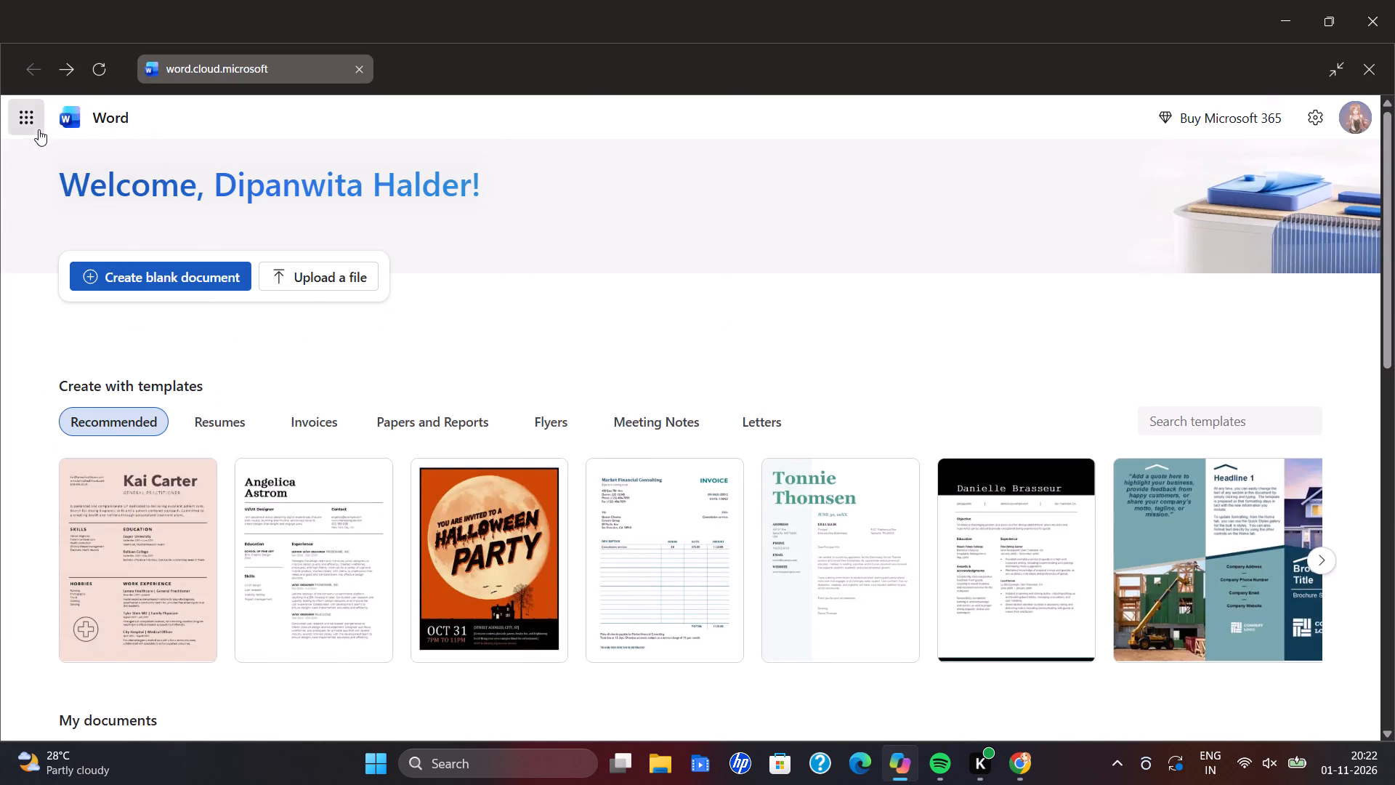
click(58, 316)
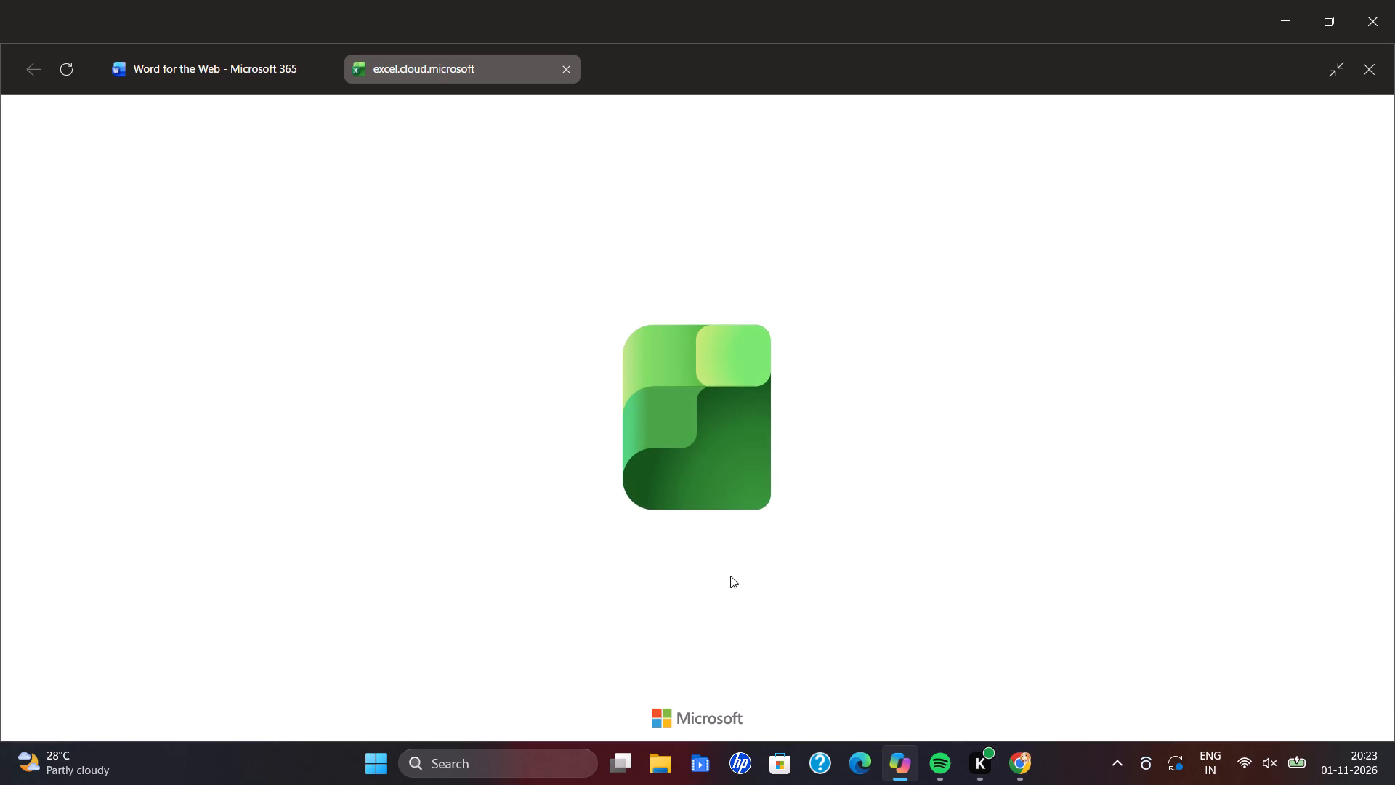
scroll(204, 370, down, 6)
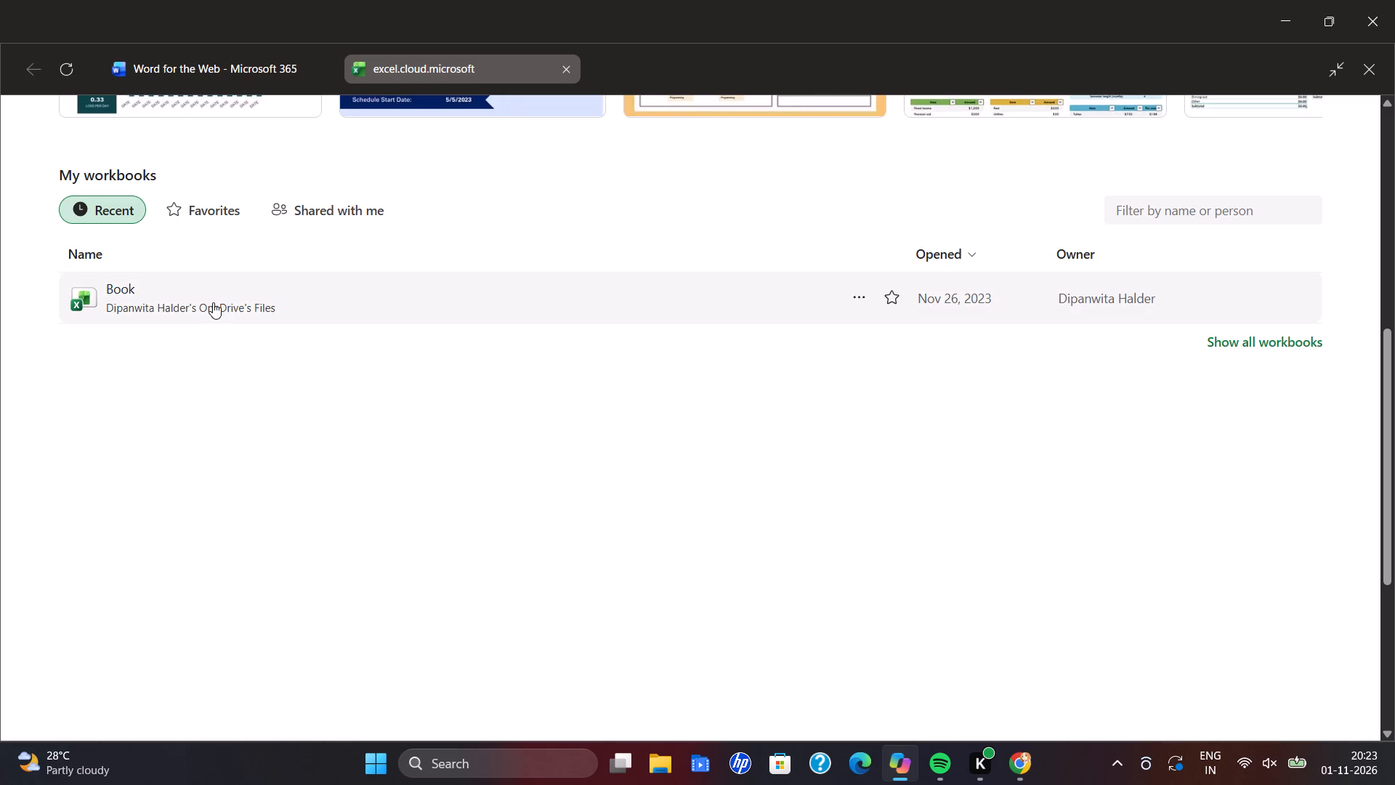
click(213, 302)
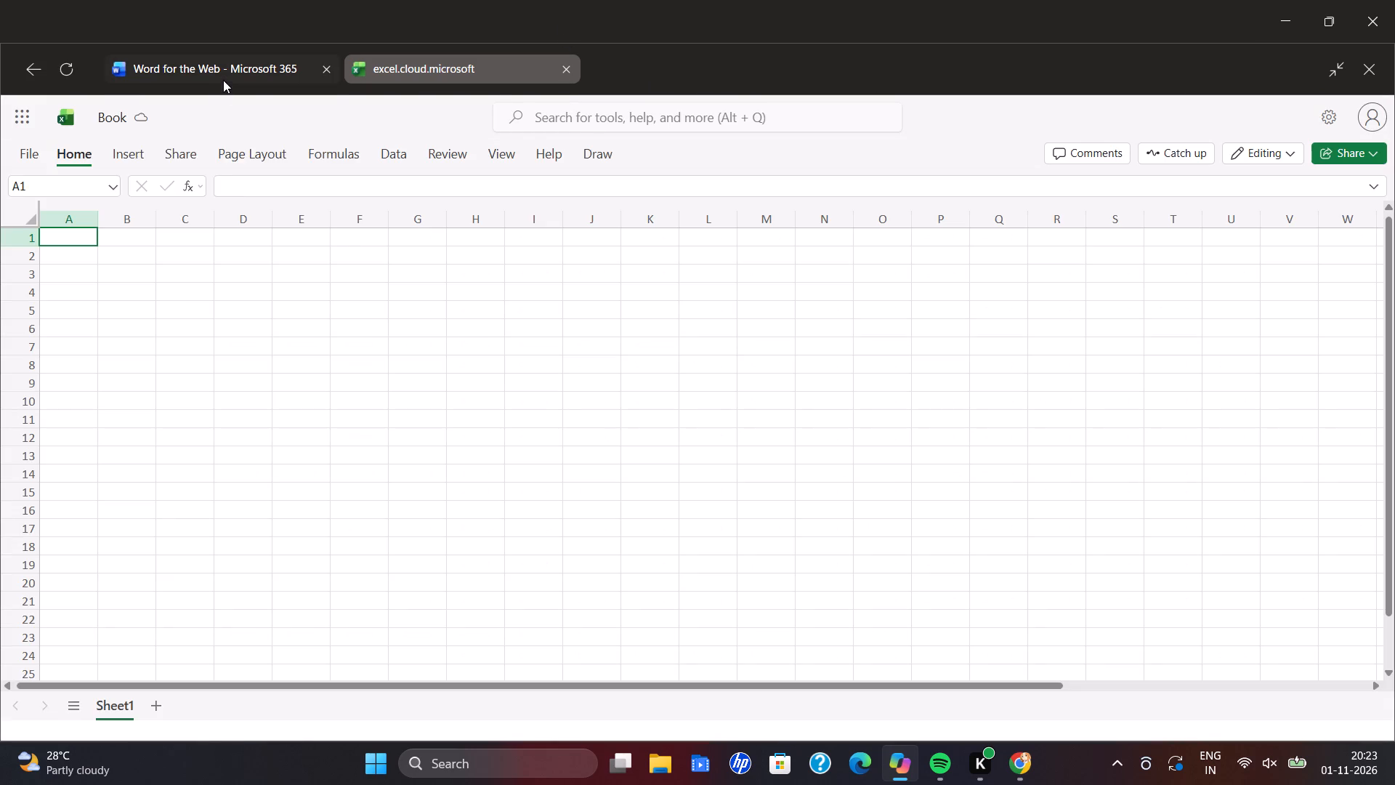
Return to the Word home page and close the Book.xlsx workbook.
click(235, 63)
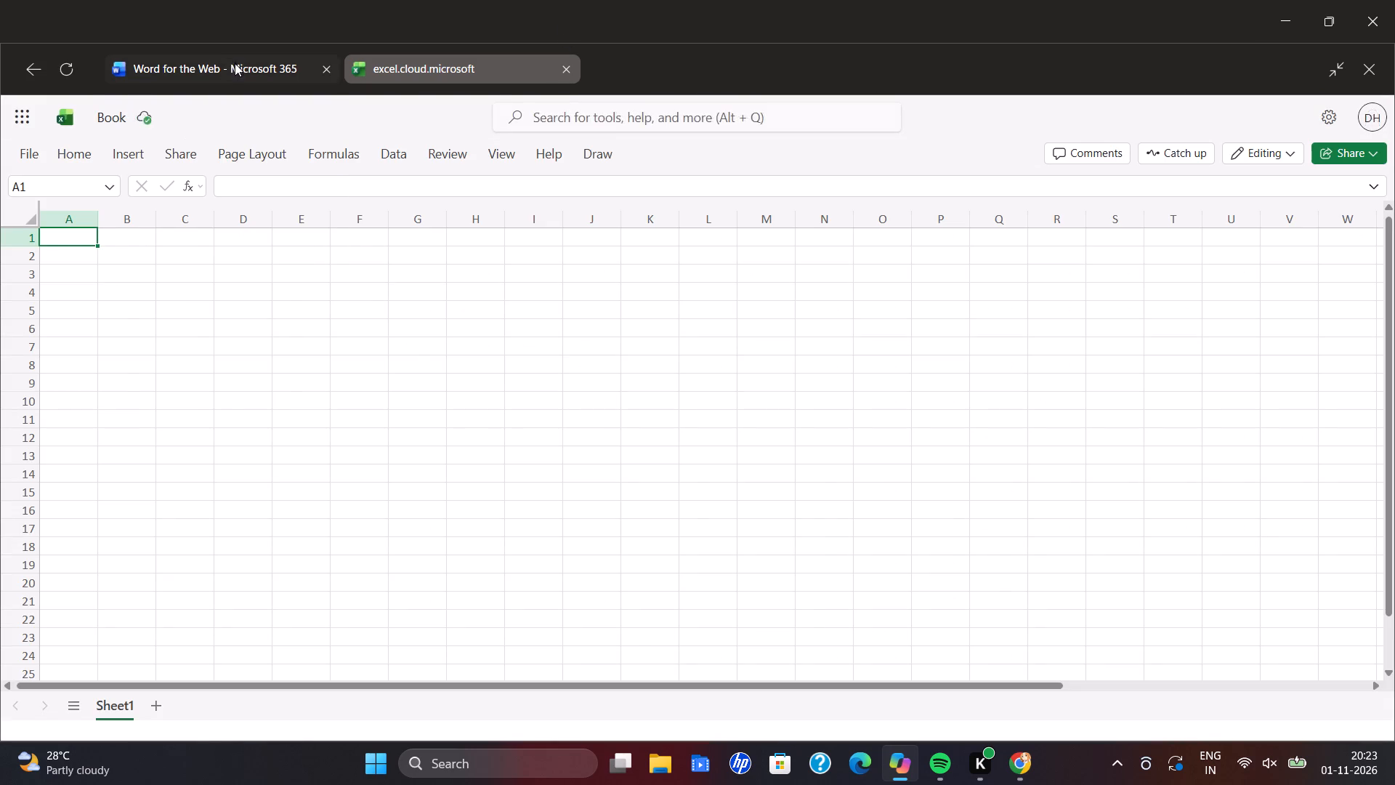
click(535, 278)
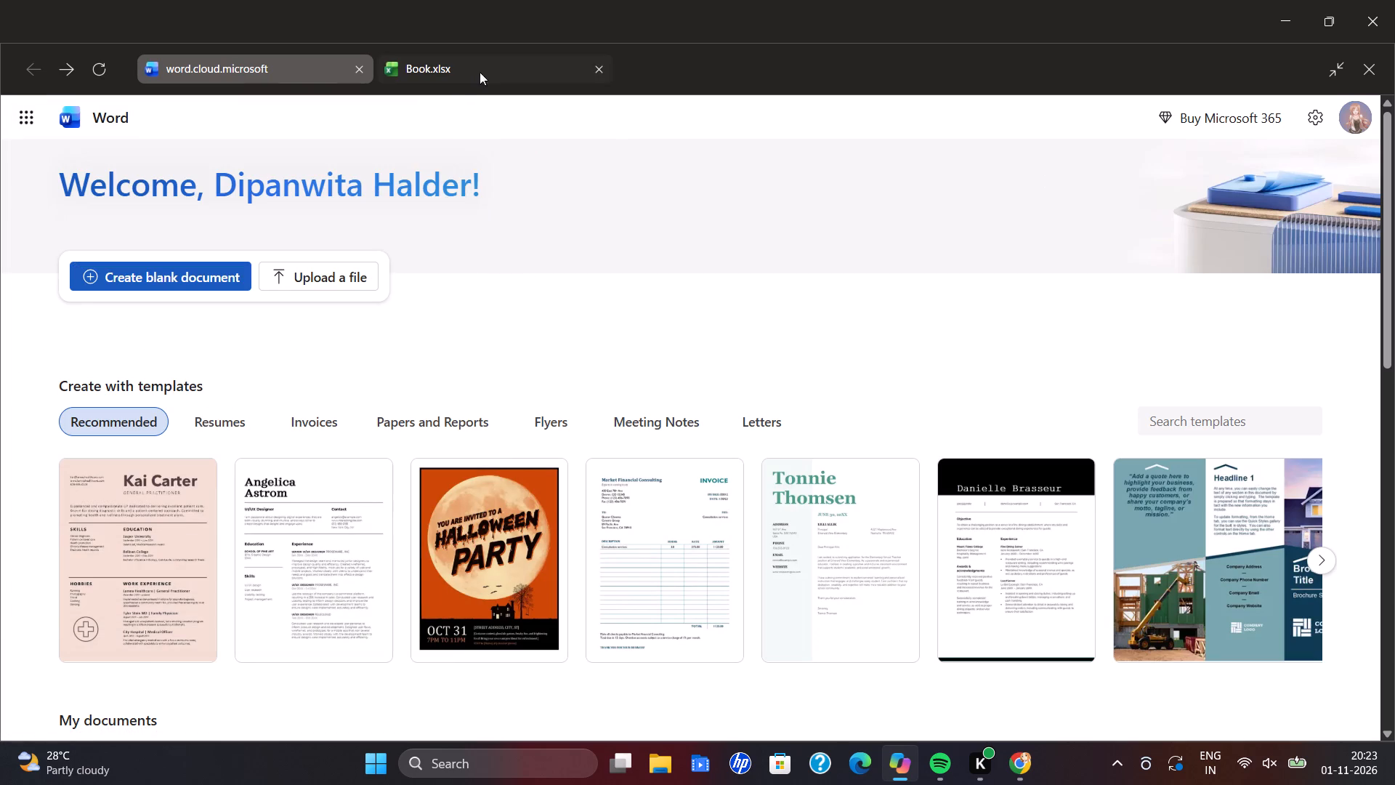
click(597, 64)
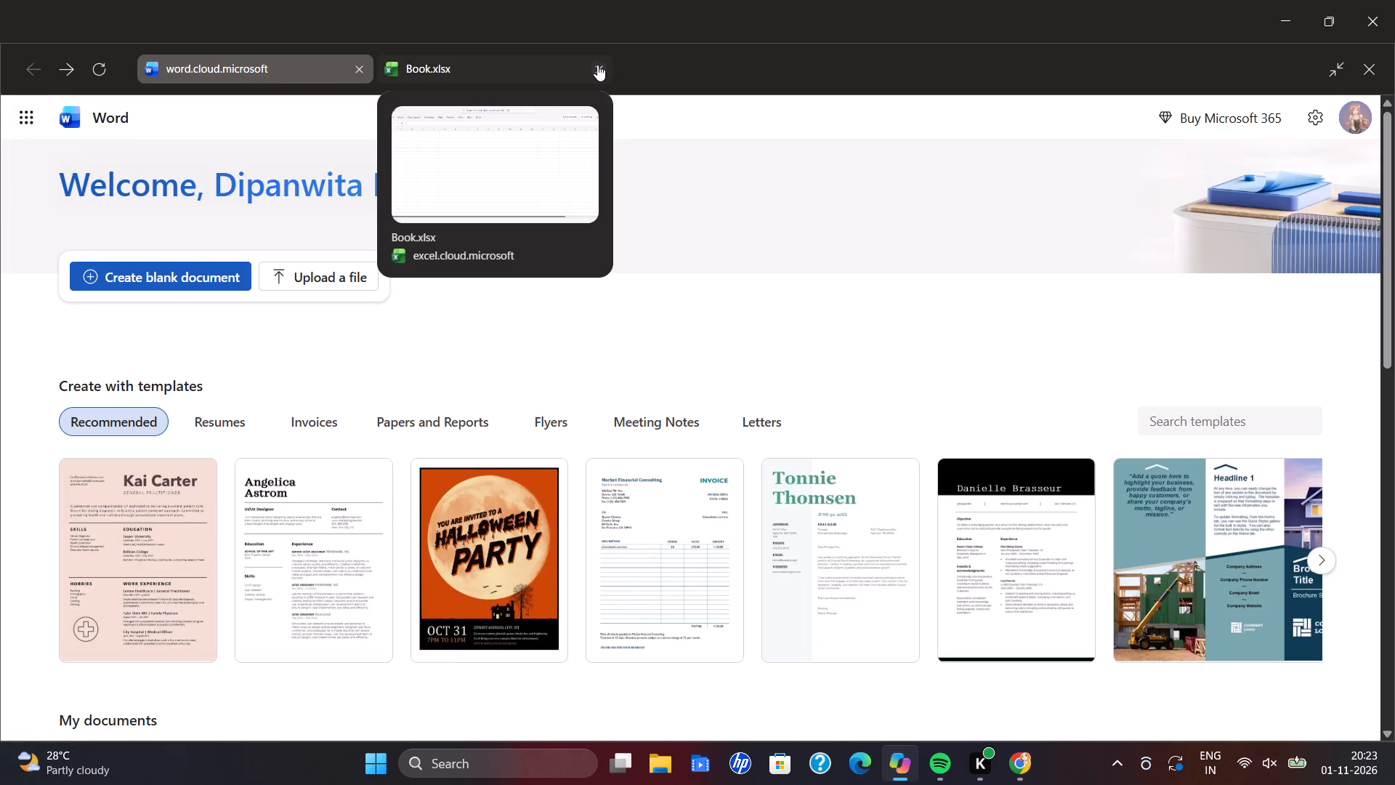
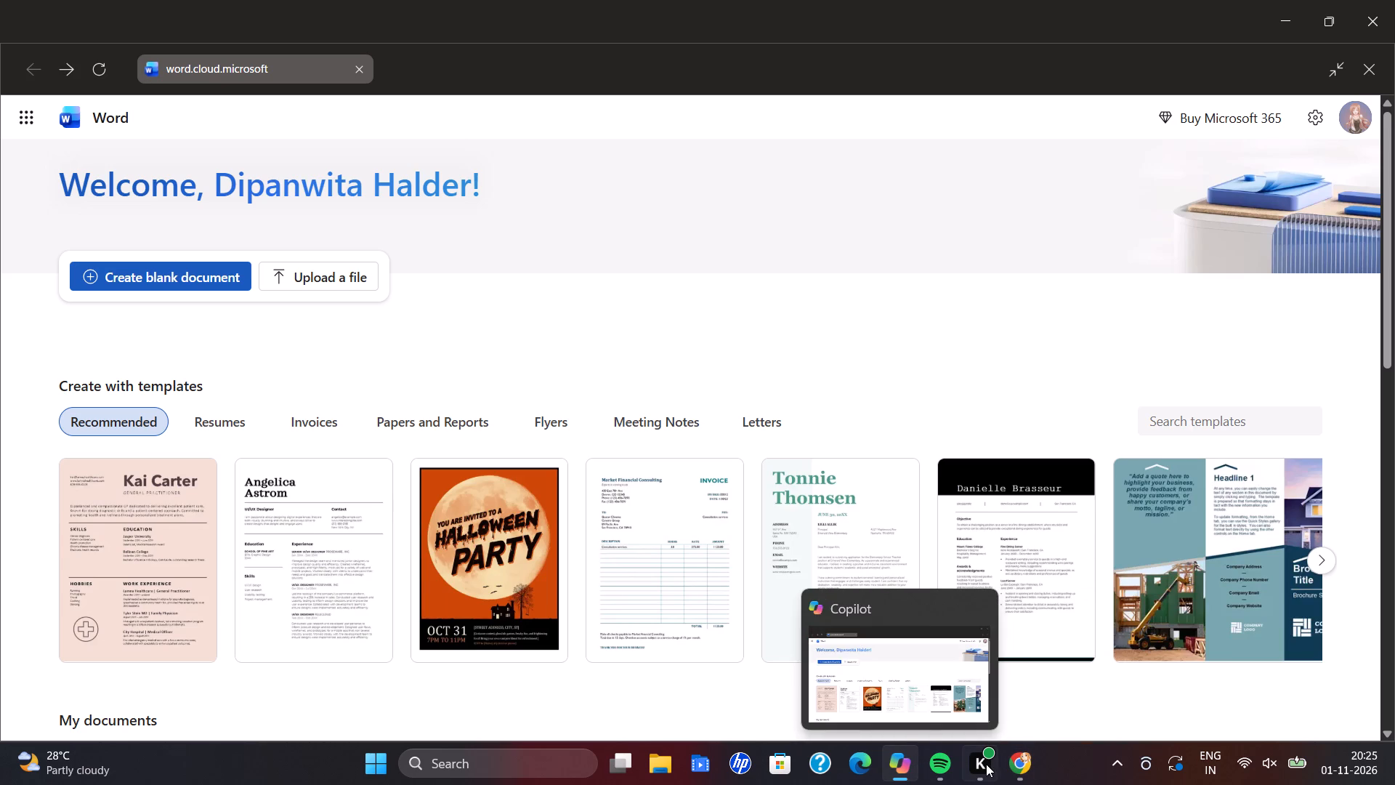
Open the Windows search to look up an app or file.
double_click(498, 749)
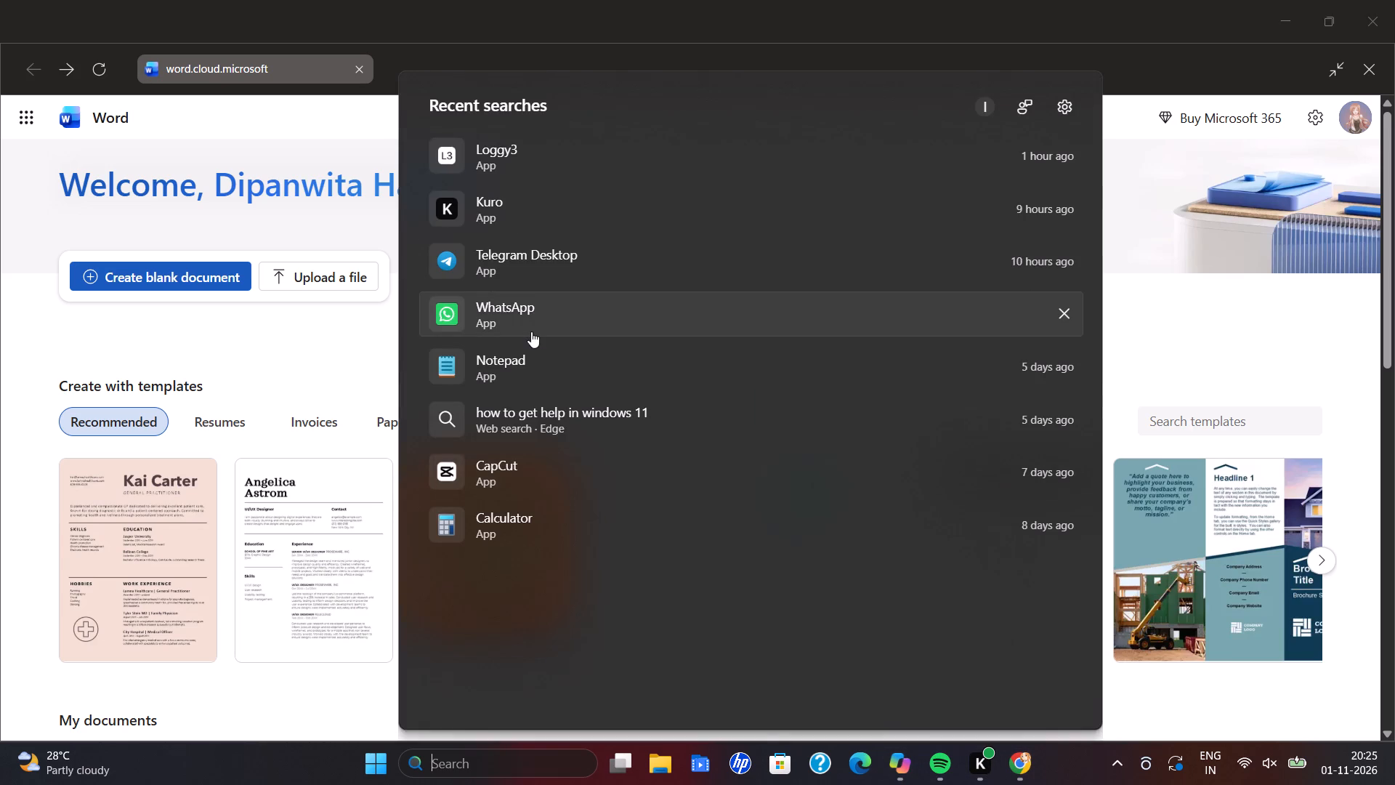
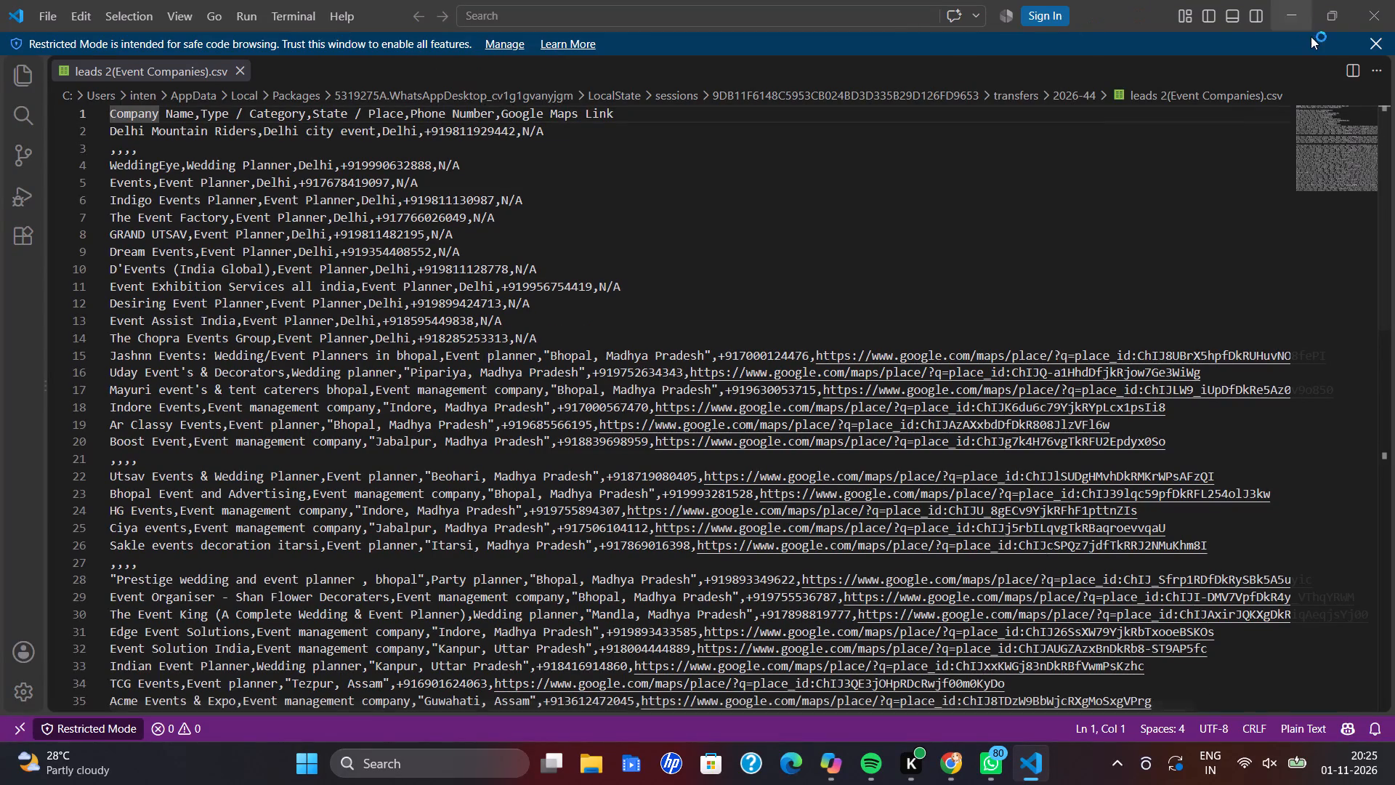
Dismiss the Restricted Mode notice above the open leads 2(Event Companies).csv file.
click(1381, 43)
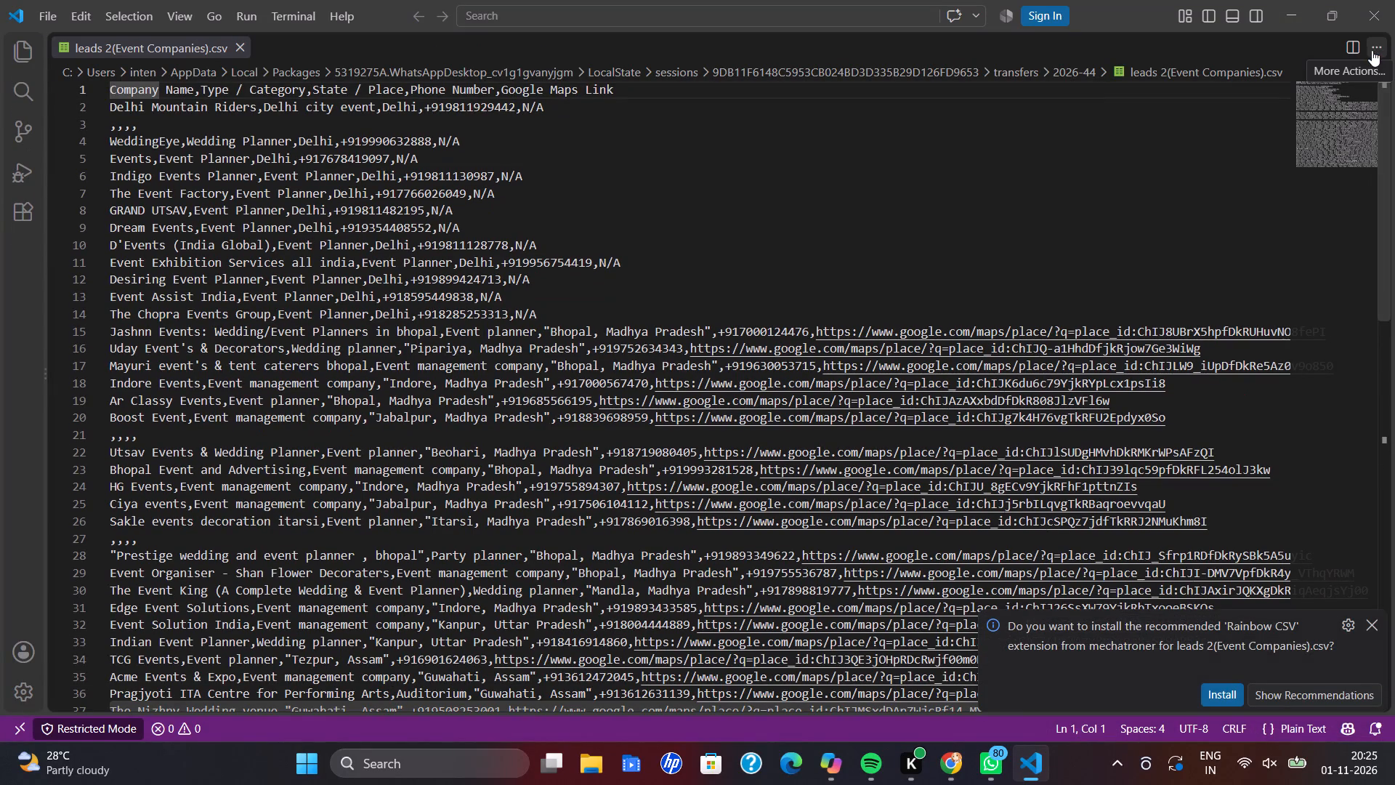
click(1371, 48)
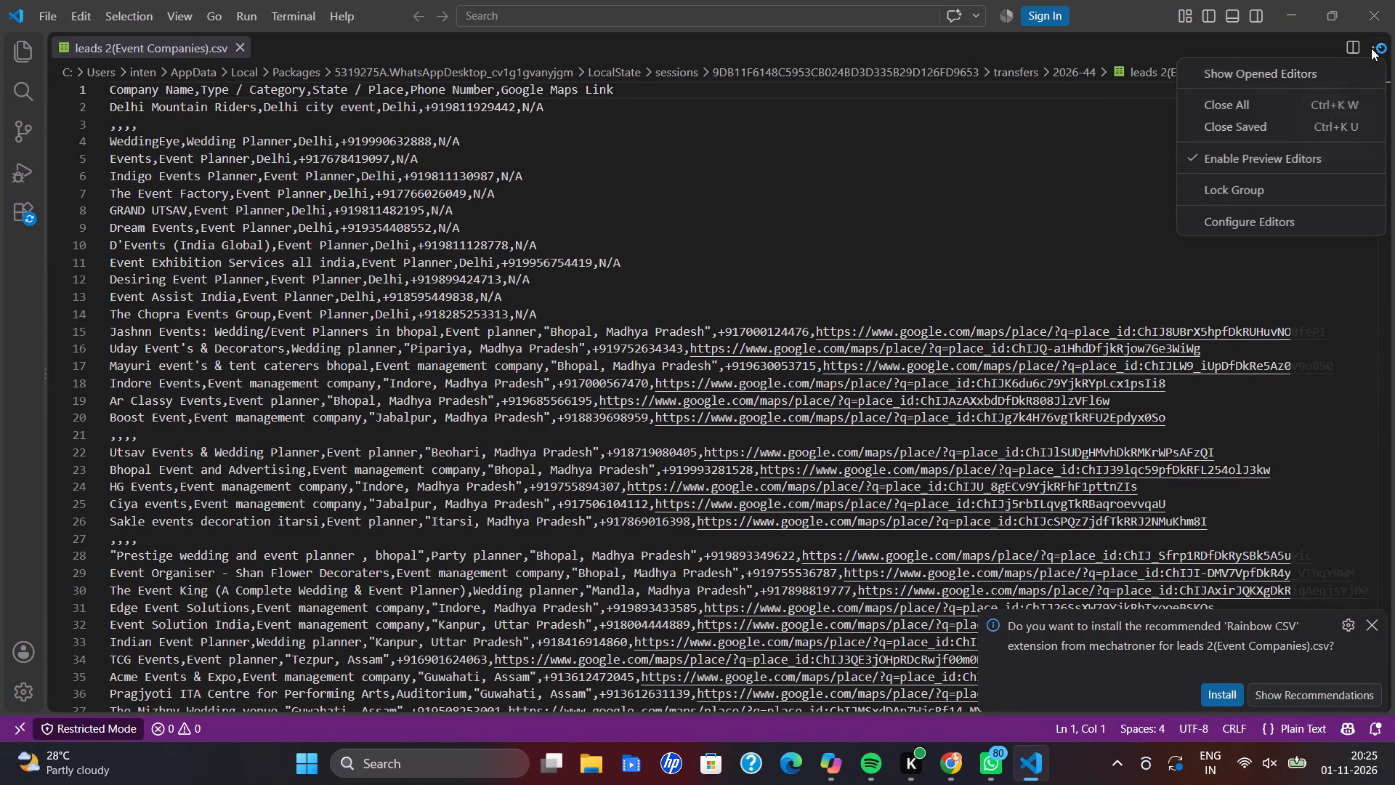
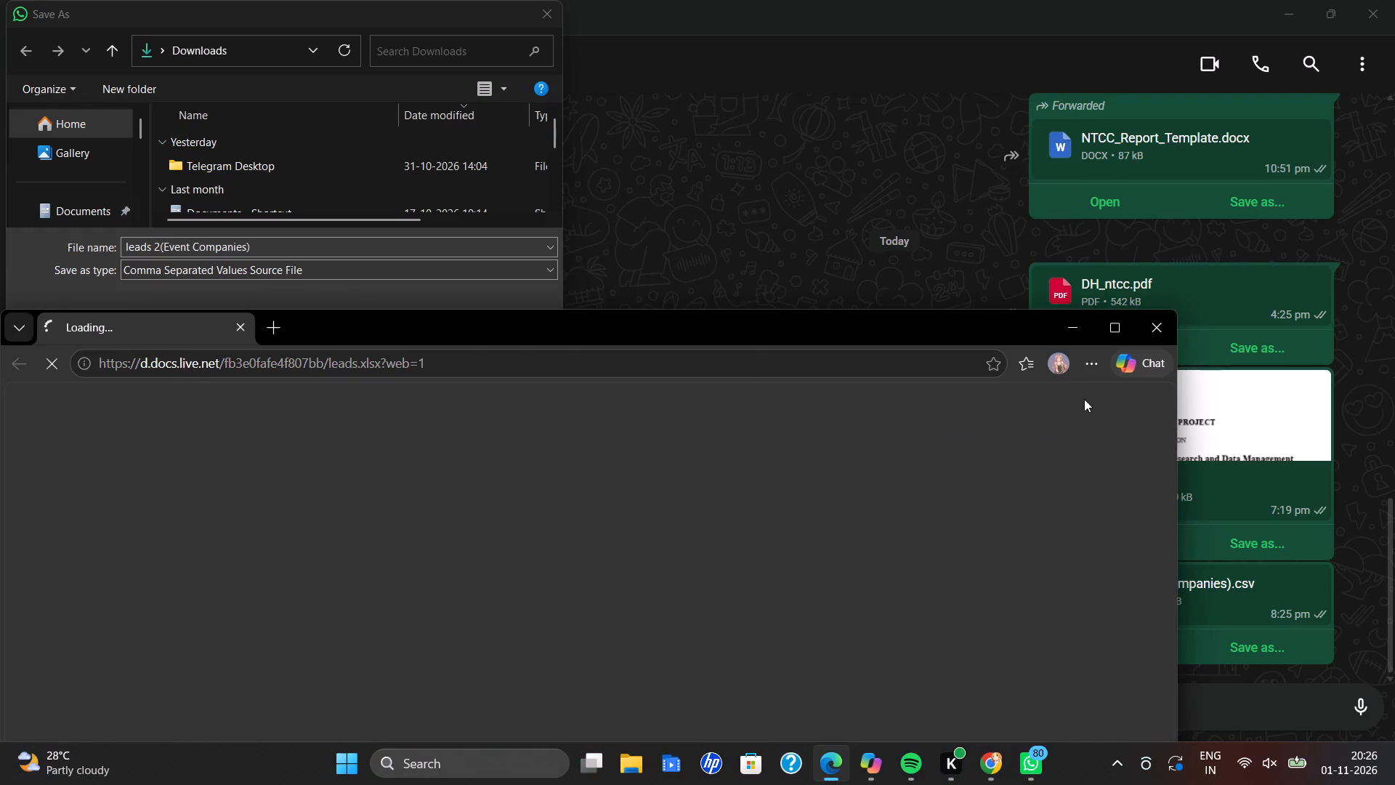
click(1112, 328)
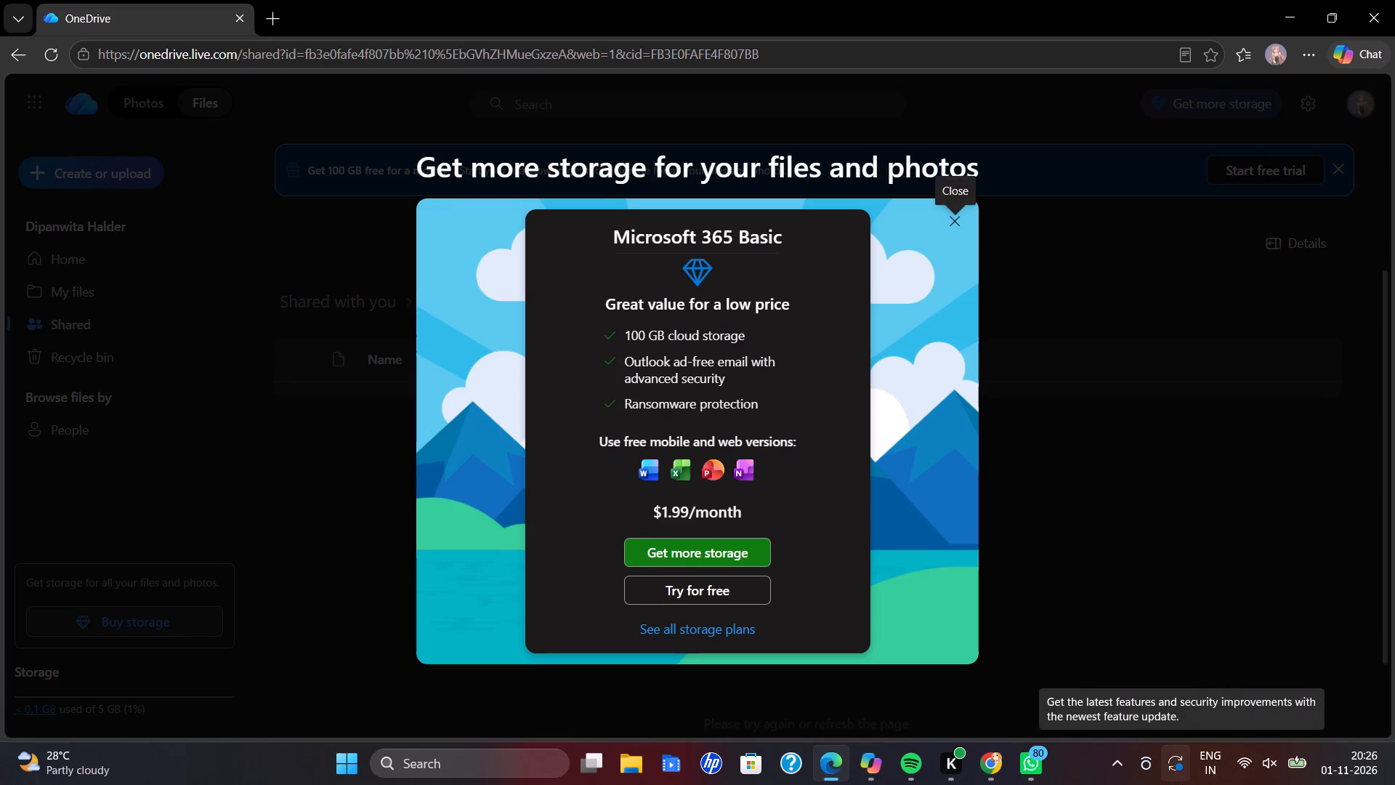
Dismiss the Microsoft 365 Basic storage offer and the free-trial banner in OneDrive, and close the browser window.
click(955, 186)
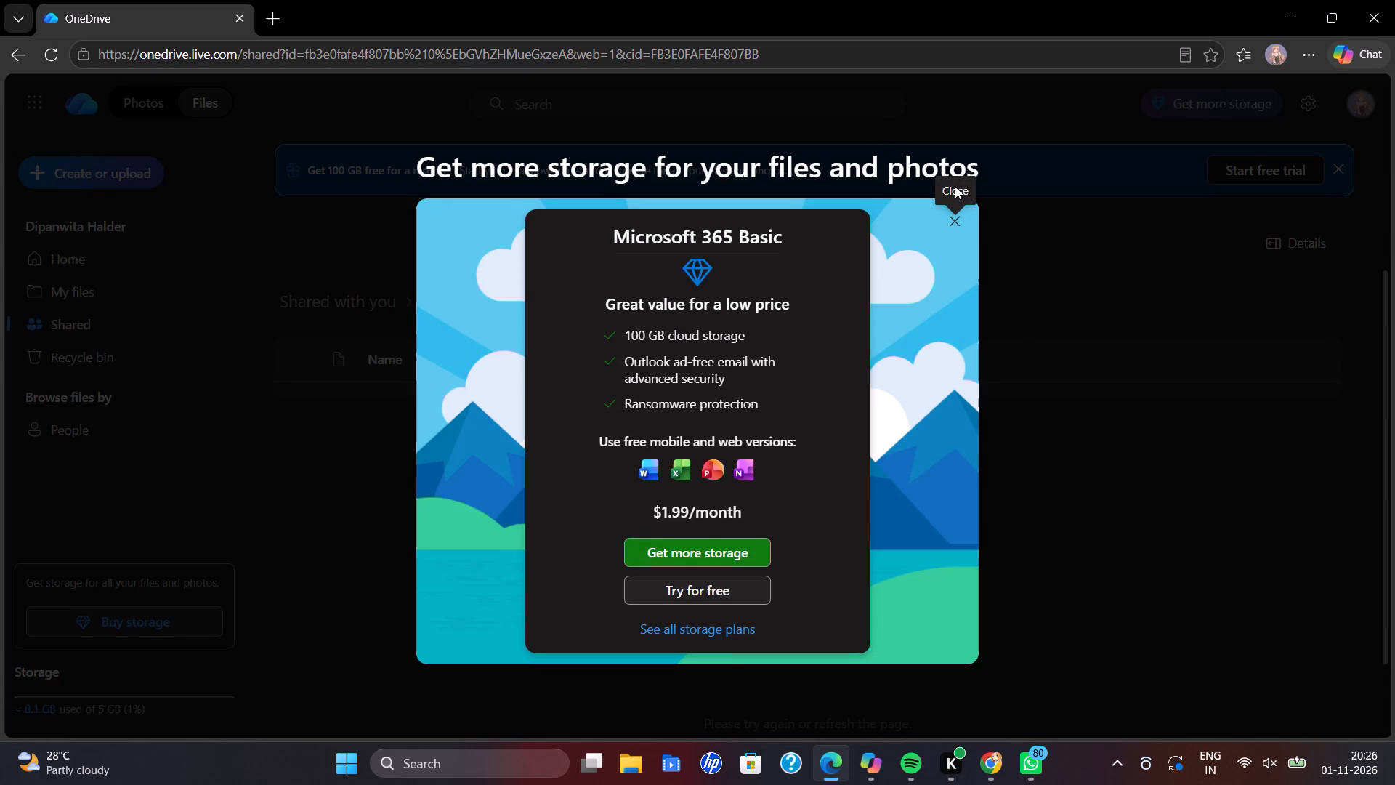
click(955, 215)
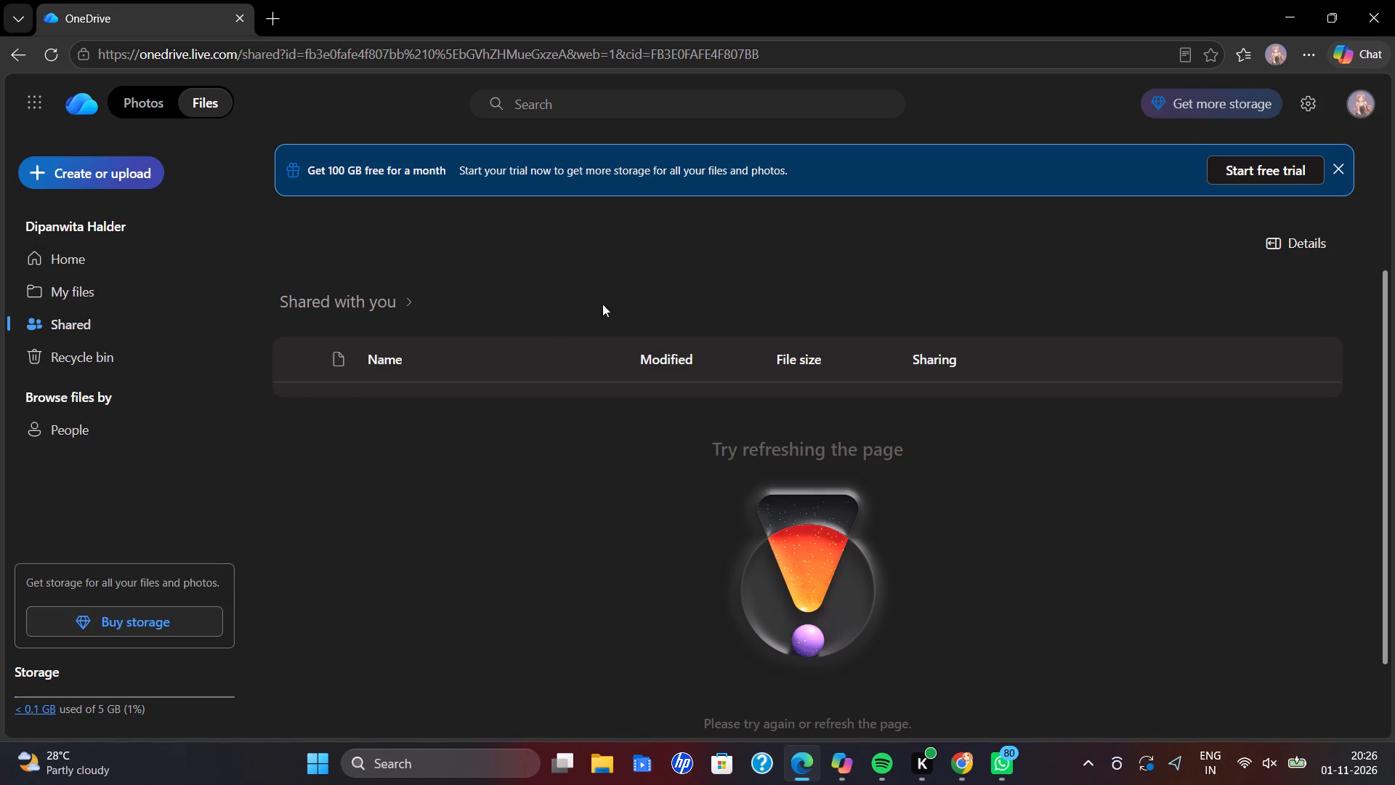